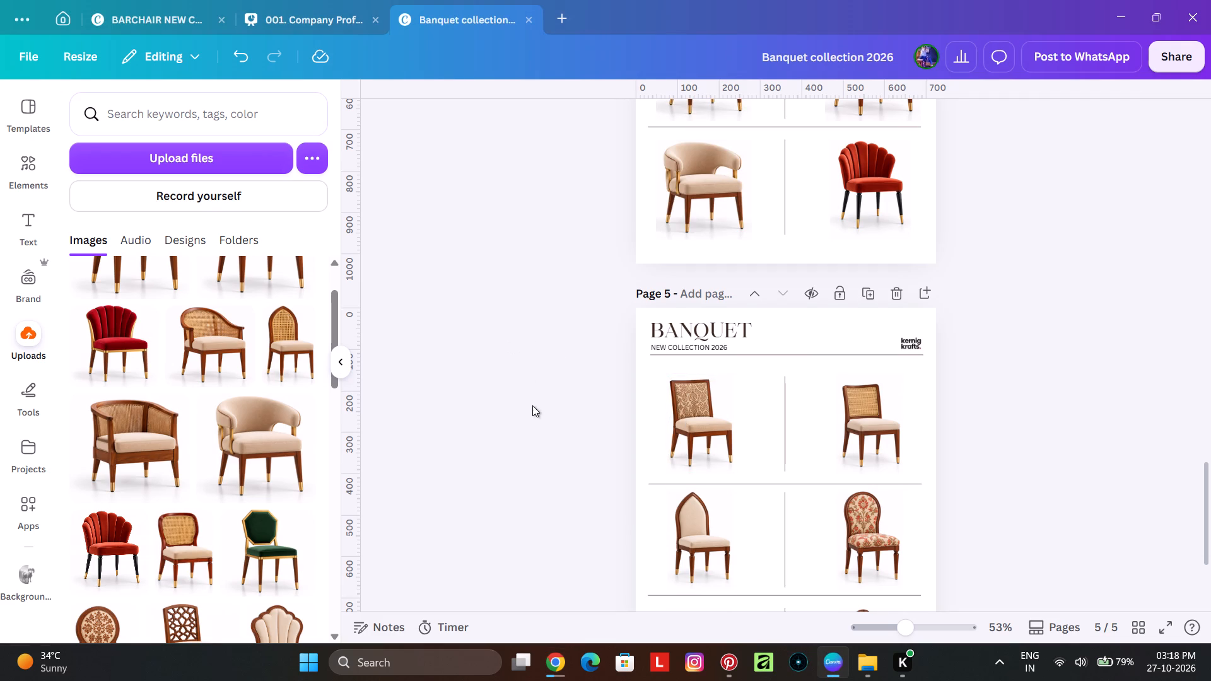
{"action": "scroll", "coordinate": [553, 405], "scroll_direction": "down", "scroll_amount": 5}
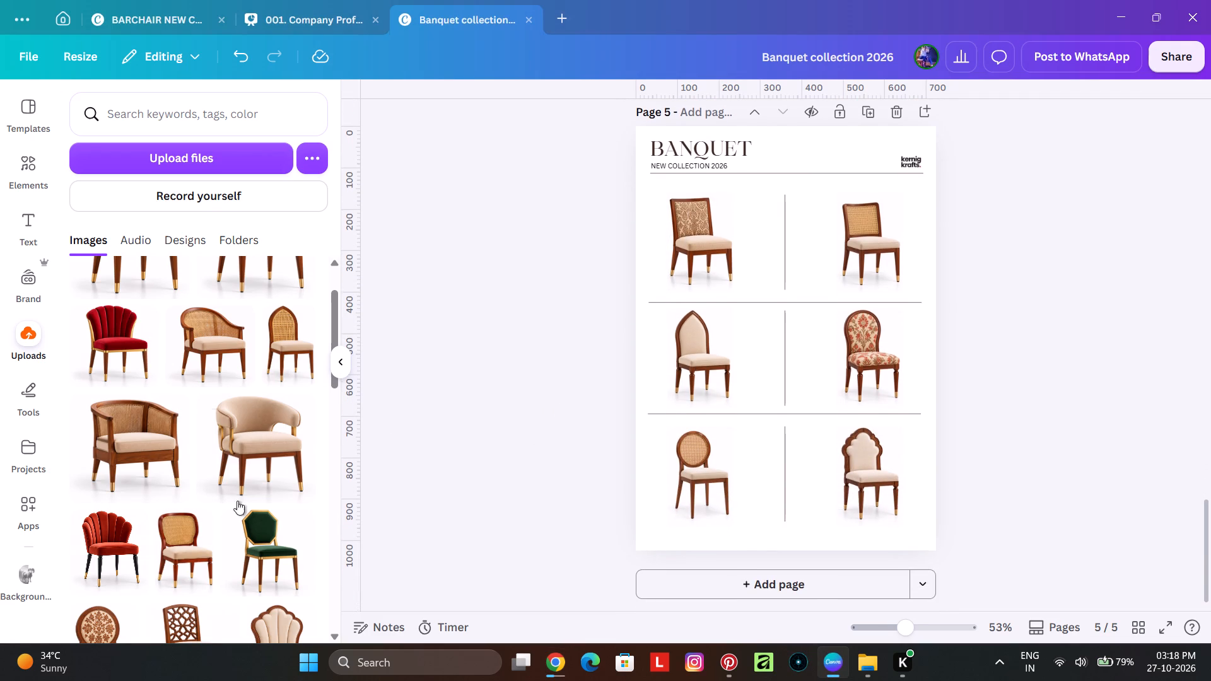
{"action": "scroll", "coordinate": [223, 508], "scroll_direction": "up", "scroll_amount": 3}
{"action": "scroll", "coordinate": [284, 461], "scroll_direction": "up", "scroll_amount": 5}
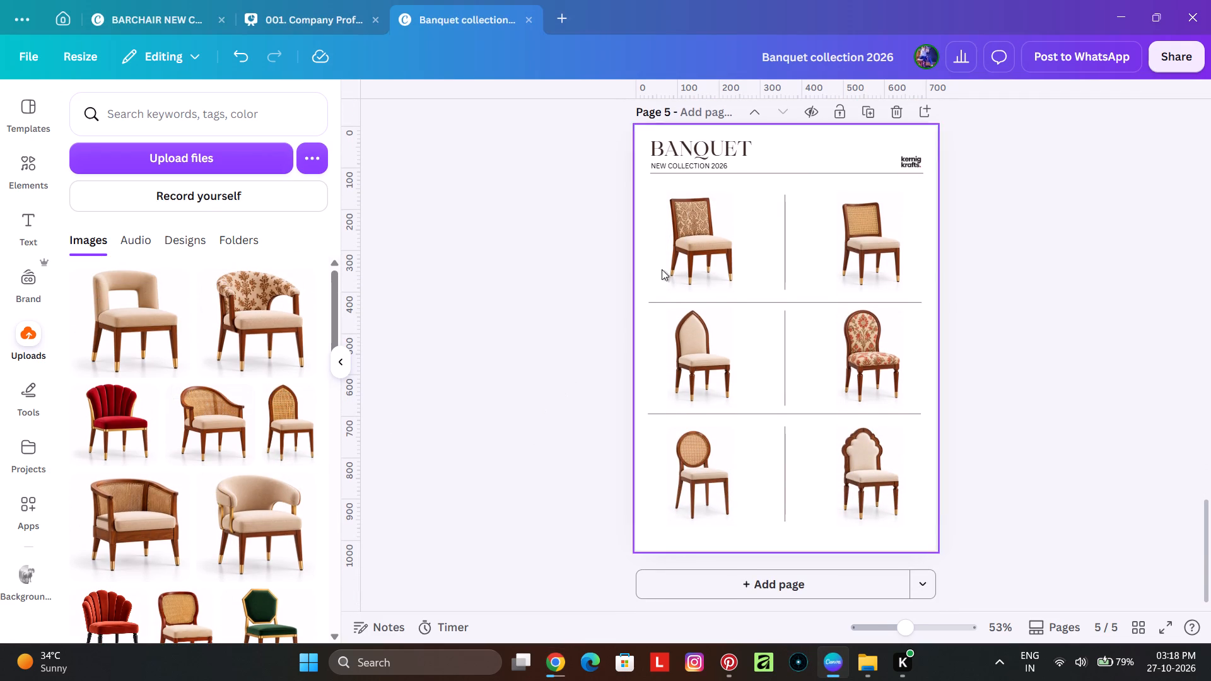
{"action": "left_click", "coordinate": [686, 262]}
{"action": "left_click", "coordinate": [535, 128]}
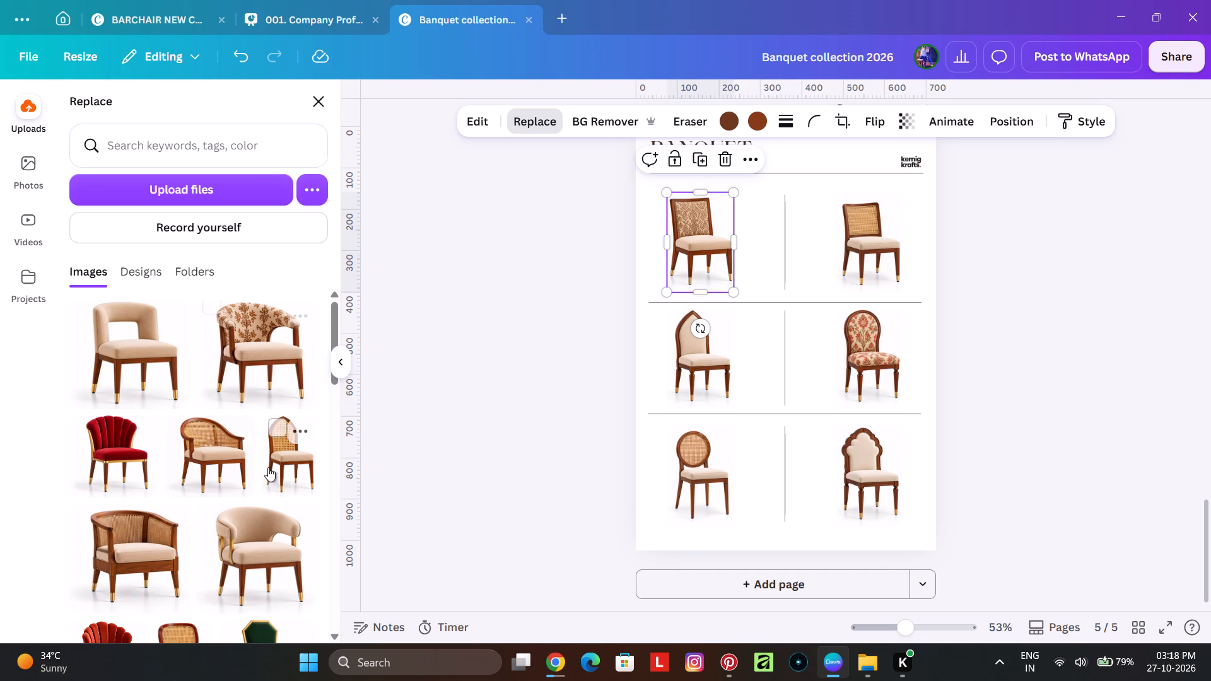
{"action": "left_click", "coordinate": [290, 465]}
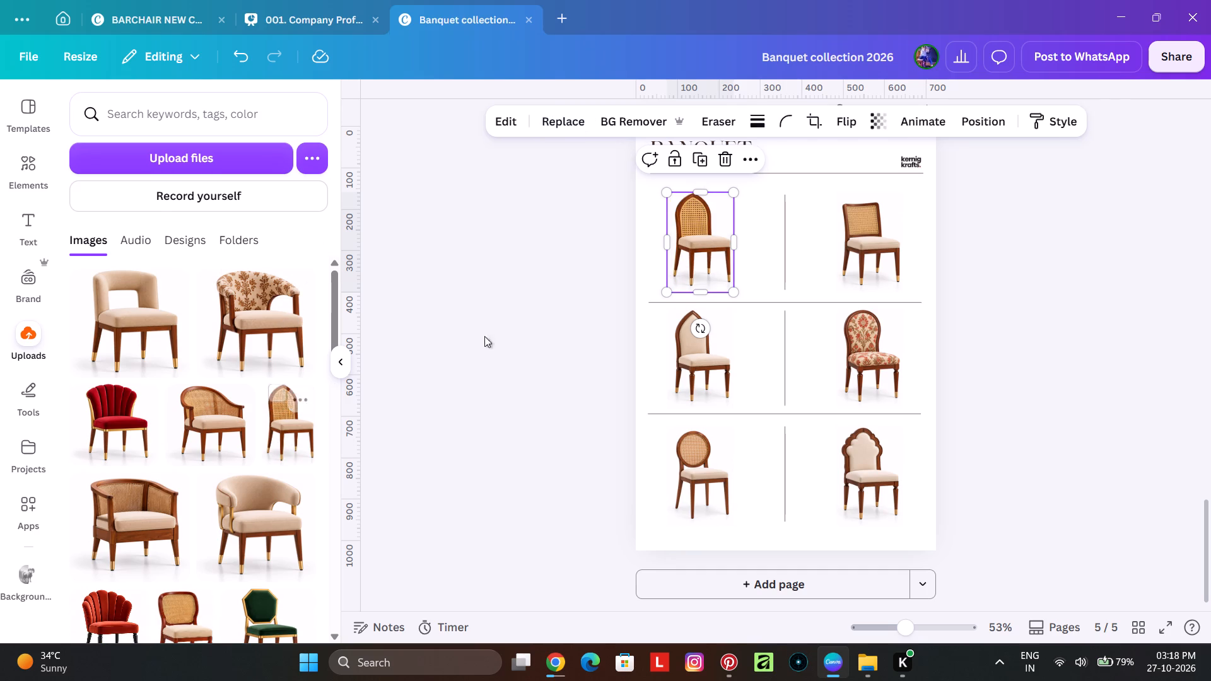
{"action": "left_click", "coordinate": [543, 288]}
Review the chairs already used on the earlier catalogue pages against those on page 5.
{"action": "scroll", "coordinate": [822, 404], "scroll_direction": "up", "scroll_amount": 3}
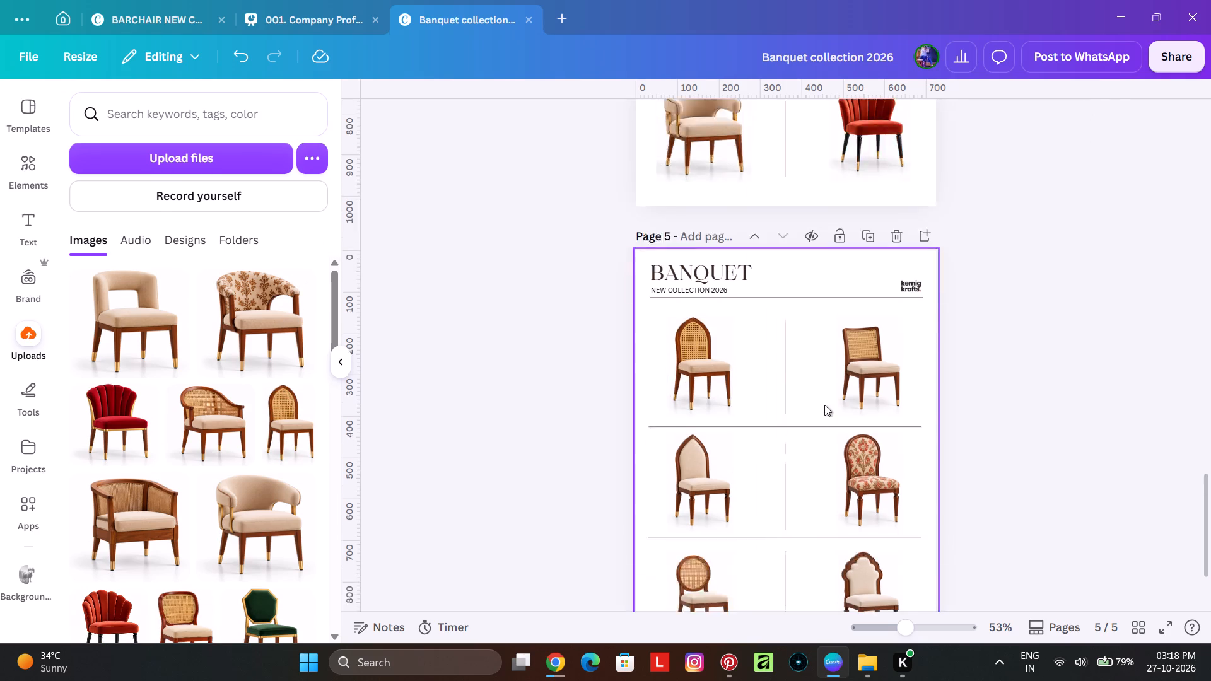
{"action": "scroll", "coordinate": [864, 383], "scroll_direction": "up", "scroll_amount": 13}
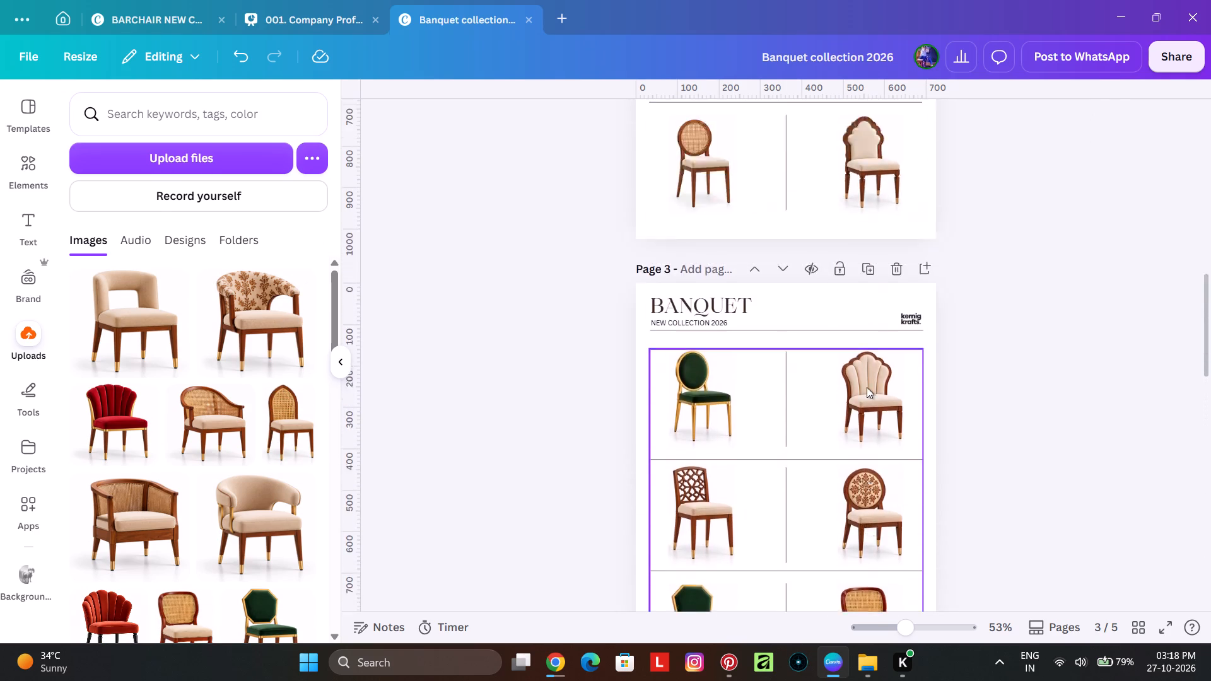
{"action": "scroll", "coordinate": [867, 387], "scroll_direction": "up", "scroll_amount": 5}
{"action": "scroll", "coordinate": [870, 392], "scroll_direction": "down", "scroll_amount": 2}
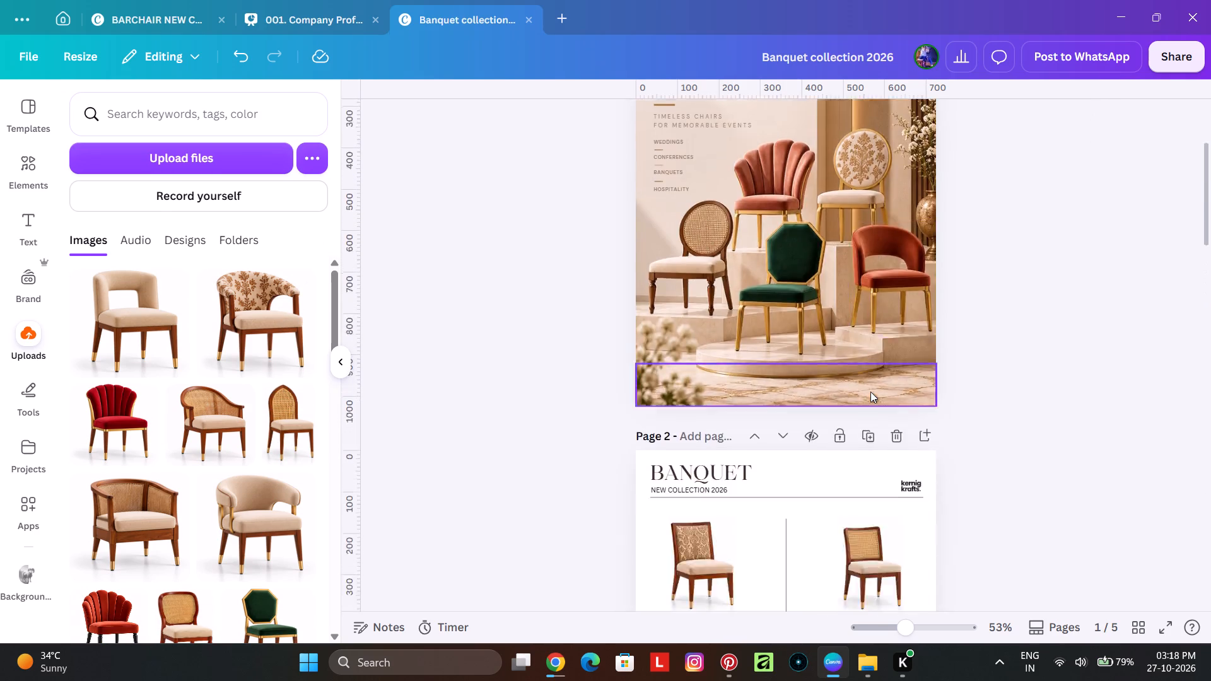
{"action": "scroll", "coordinate": [870, 392], "scroll_direction": "down", "scroll_amount": 14}
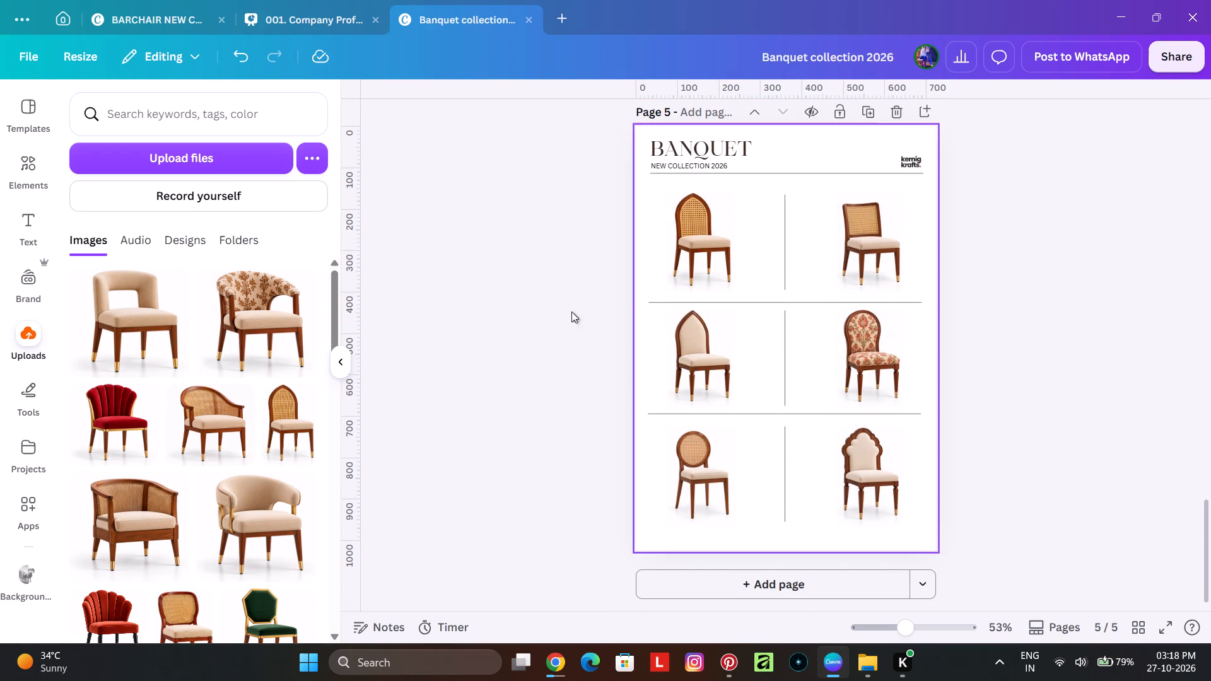
Upload the images Chair_23 through Chair_28 from the KERNIG_KRAFTS_30_SINGLE_CHAIR_IMAGES folder.
{"action": "left_click", "coordinate": [485, 294]}
{"action": "left_click", "coordinate": [252, 166]}
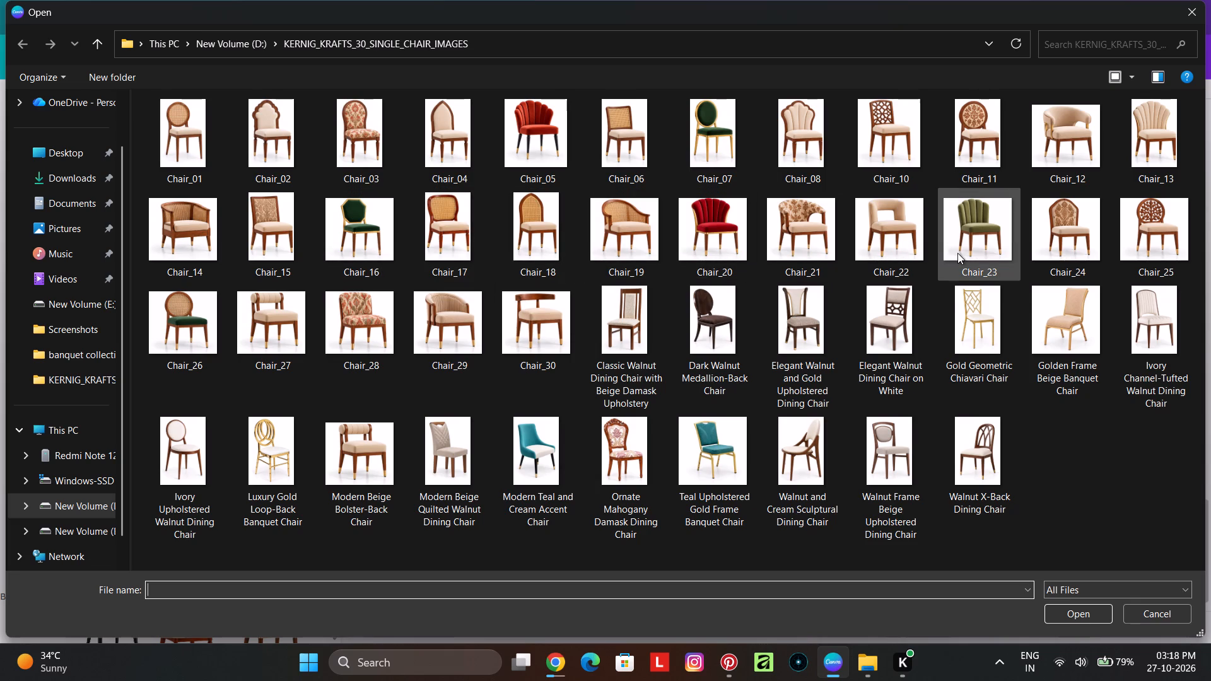
{"action": "left_click", "coordinate": [985, 238]}
{"action": "left_click", "coordinate": [1067, 235], "text": "ctrl"}
{"action": "left_click", "coordinate": [1164, 233], "text": "ctrl"}
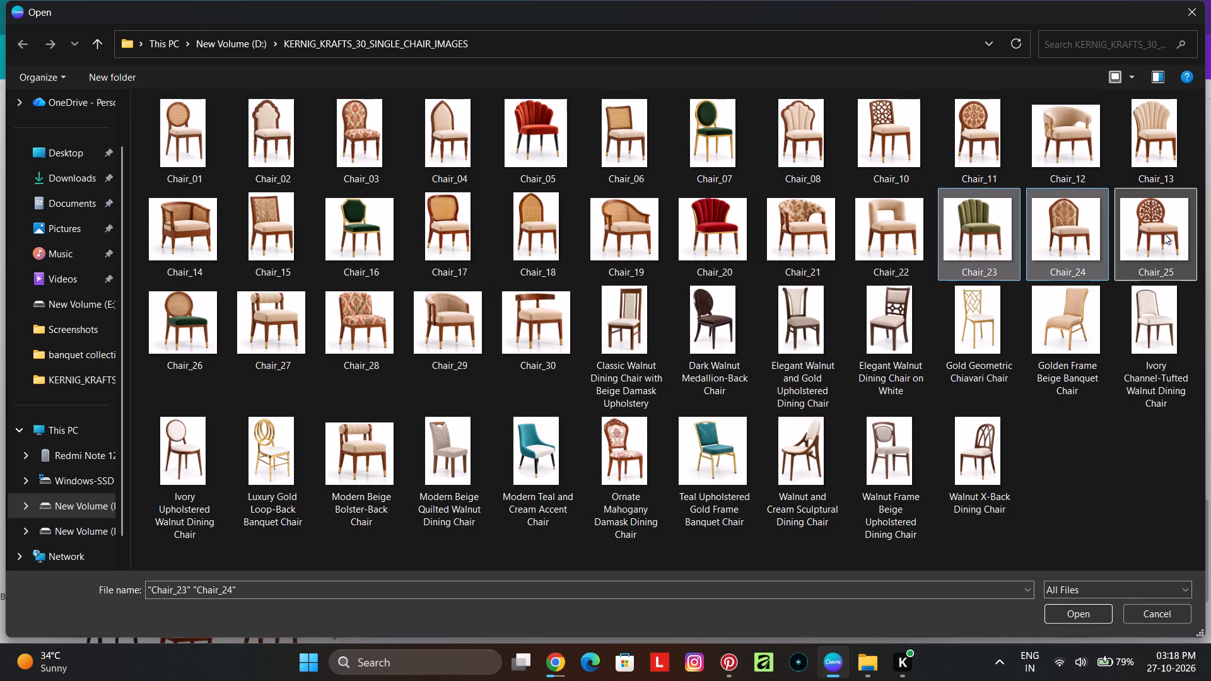
{"action": "left_click", "coordinate": [184, 306], "text": "ctrl"}
{"action": "left_click", "coordinate": [235, 302], "text": "ctrl"}
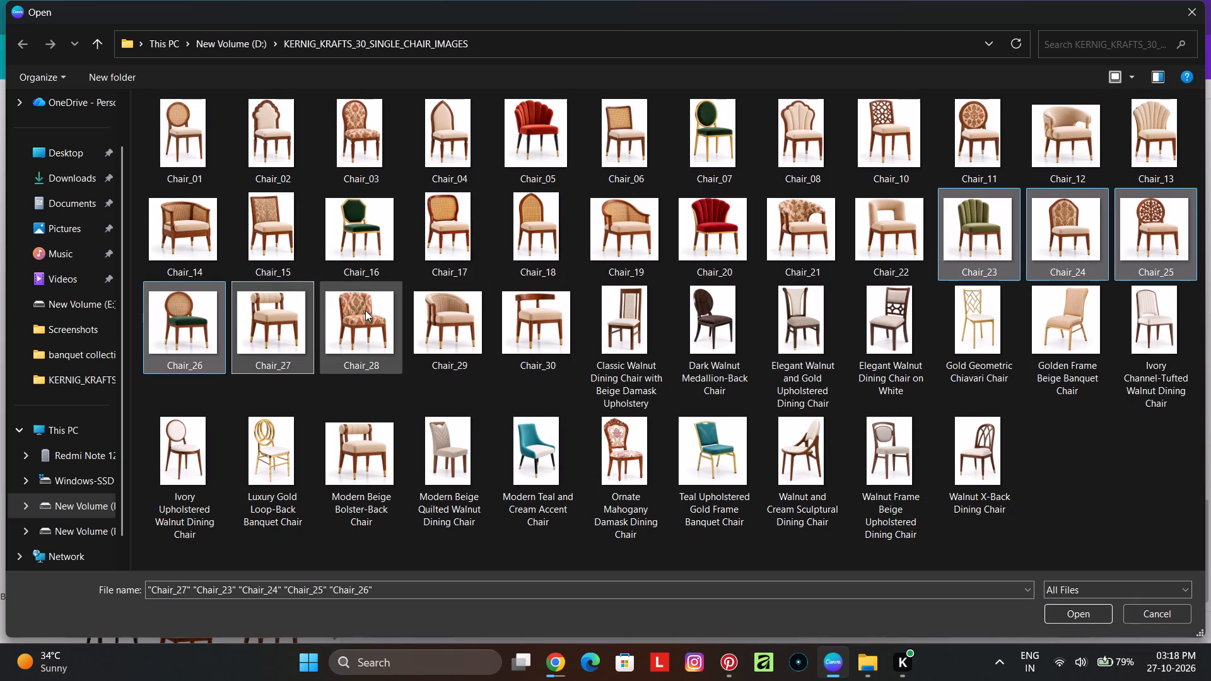
{"action": "left_click", "coordinate": [365, 310], "text": "ctrl"}
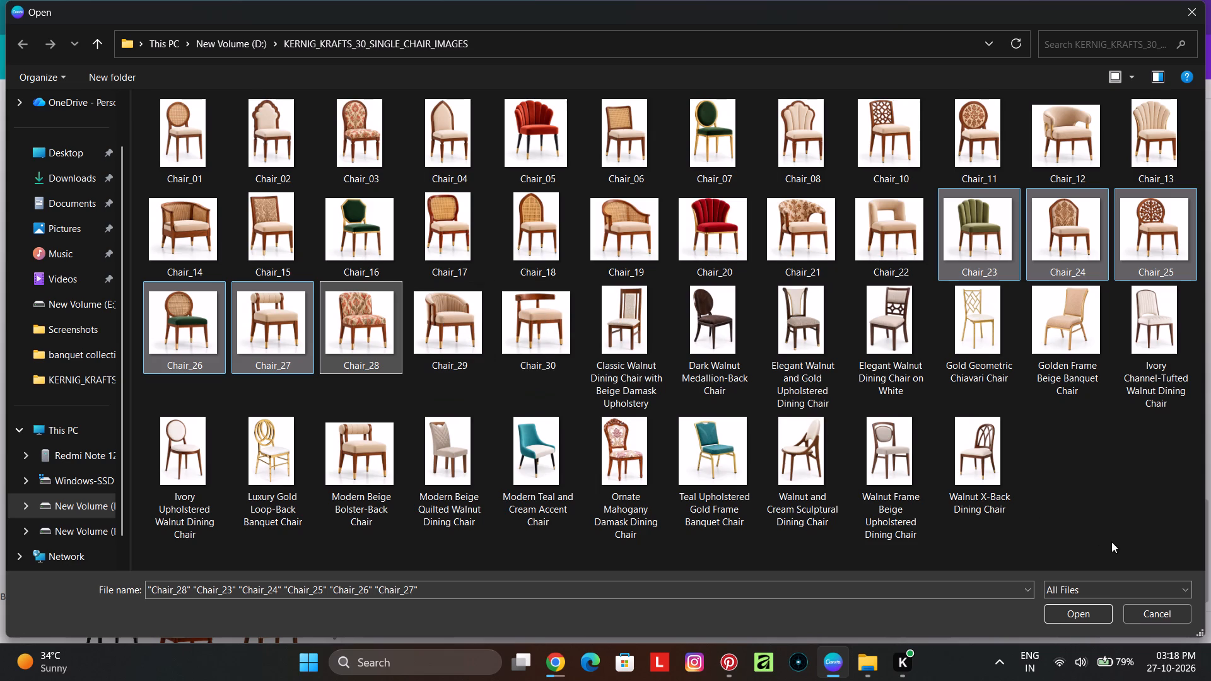
{"action": "left_click", "coordinate": [1080, 618]}
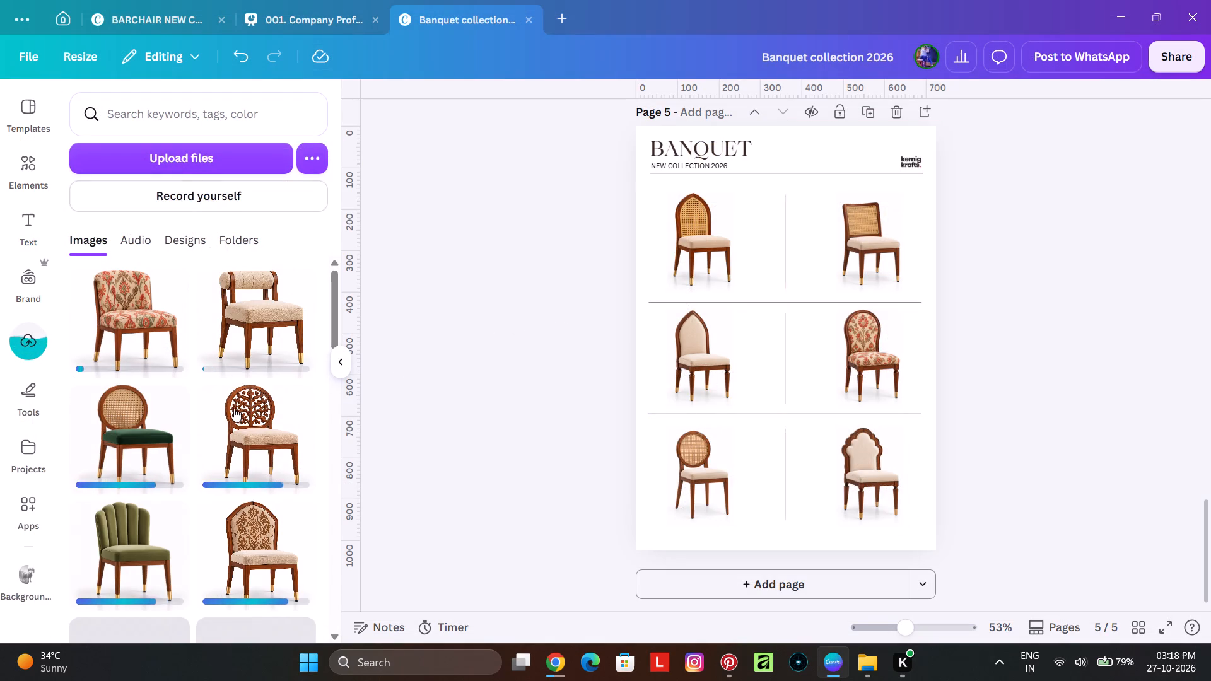
Replace the square cane-back chair in page 5's top row with the green channel-back chair and widen its image slightly.
{"action": "scroll", "coordinate": [207, 407], "scroll_direction": "down", "scroll_amount": 2}
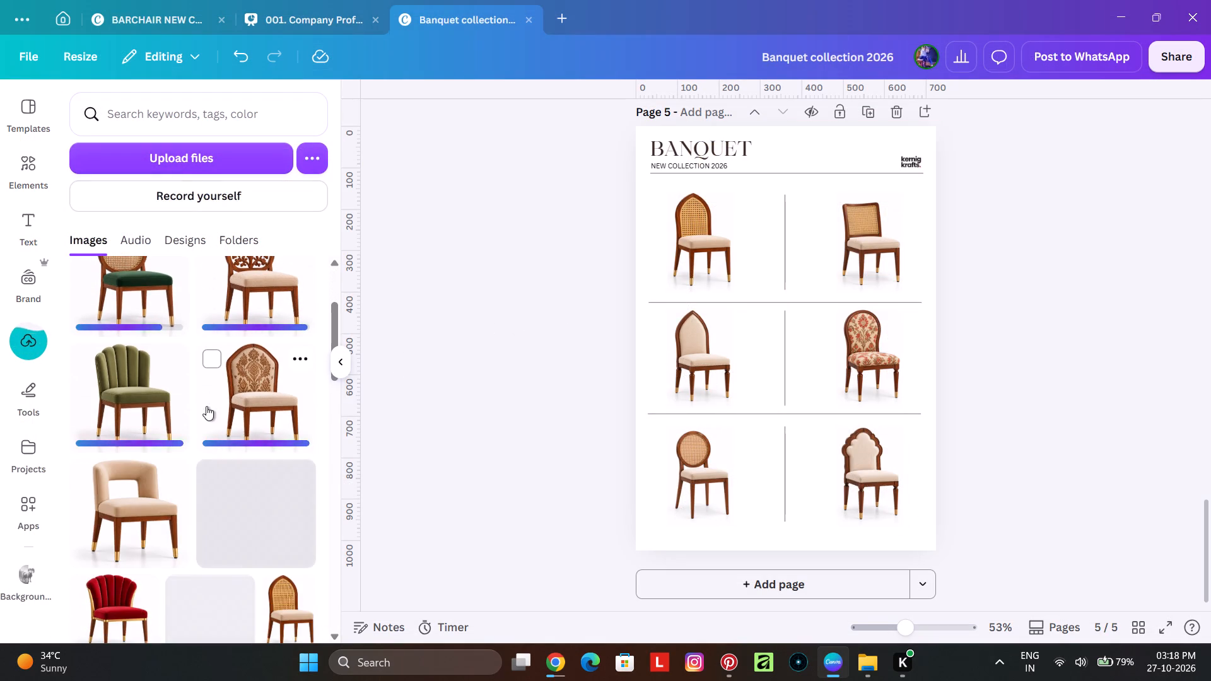
{"action": "scroll", "coordinate": [230, 431], "scroll_direction": "down", "scroll_amount": 1}
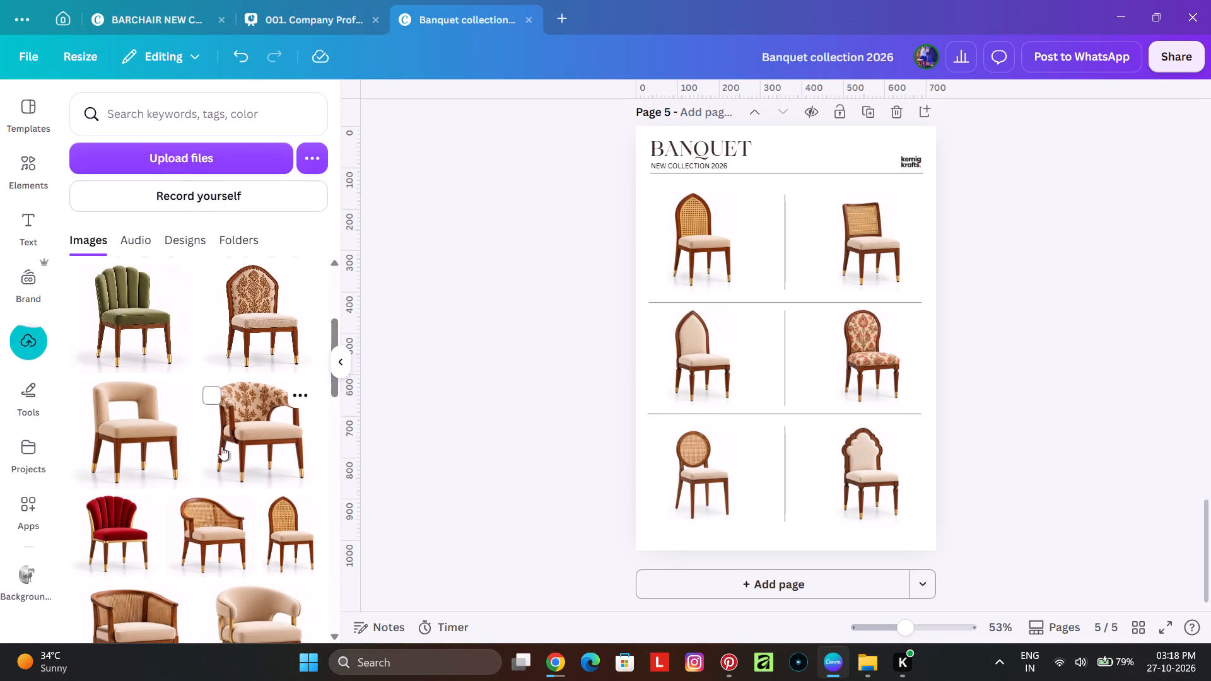
{"action": "scroll", "coordinate": [245, 458], "scroll_direction": "up", "scroll_amount": 1}
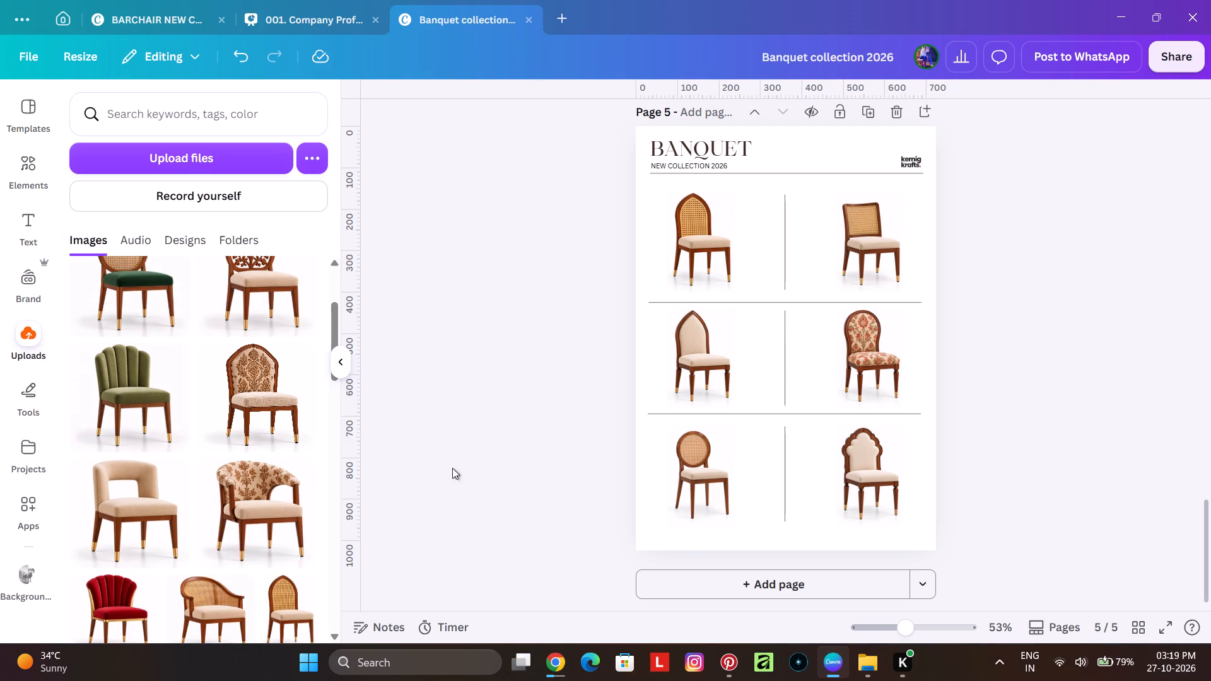
{"action": "scroll", "coordinate": [477, 445], "scroll_direction": "up", "scroll_amount": 2}
{"action": "scroll", "coordinate": [480, 443], "scroll_direction": "down", "scroll_amount": 3}
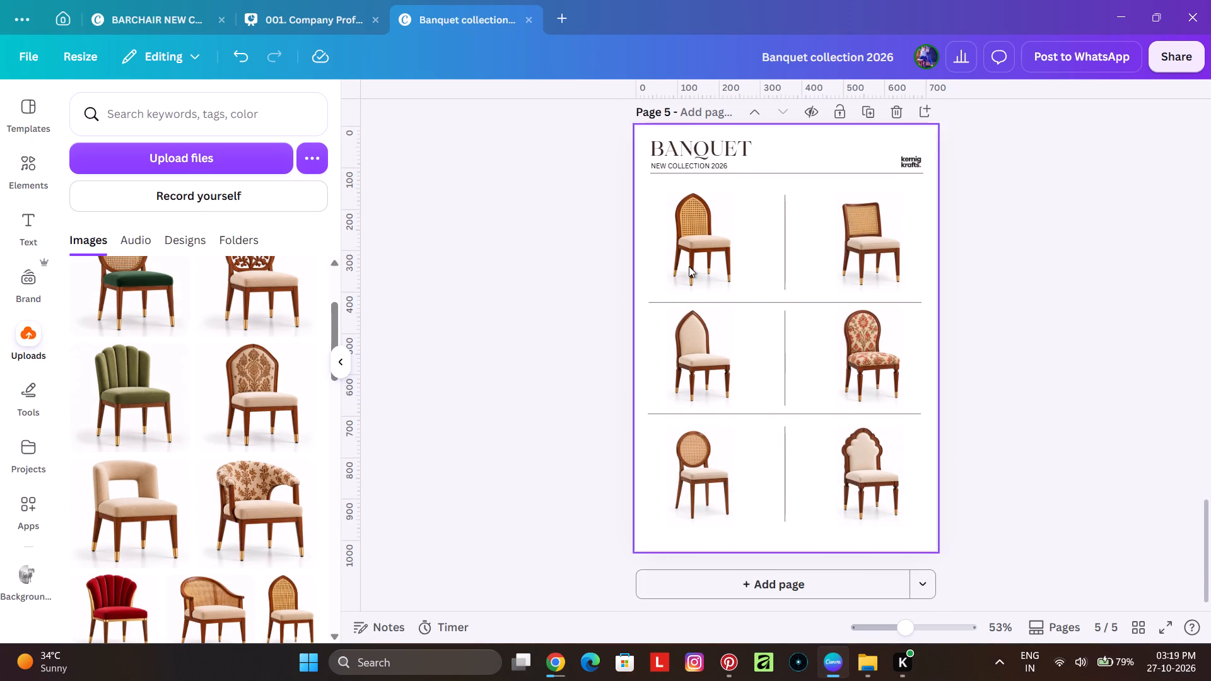
{"action": "left_click", "coordinate": [857, 264]}
{"action": "left_click", "coordinate": [544, 131]}
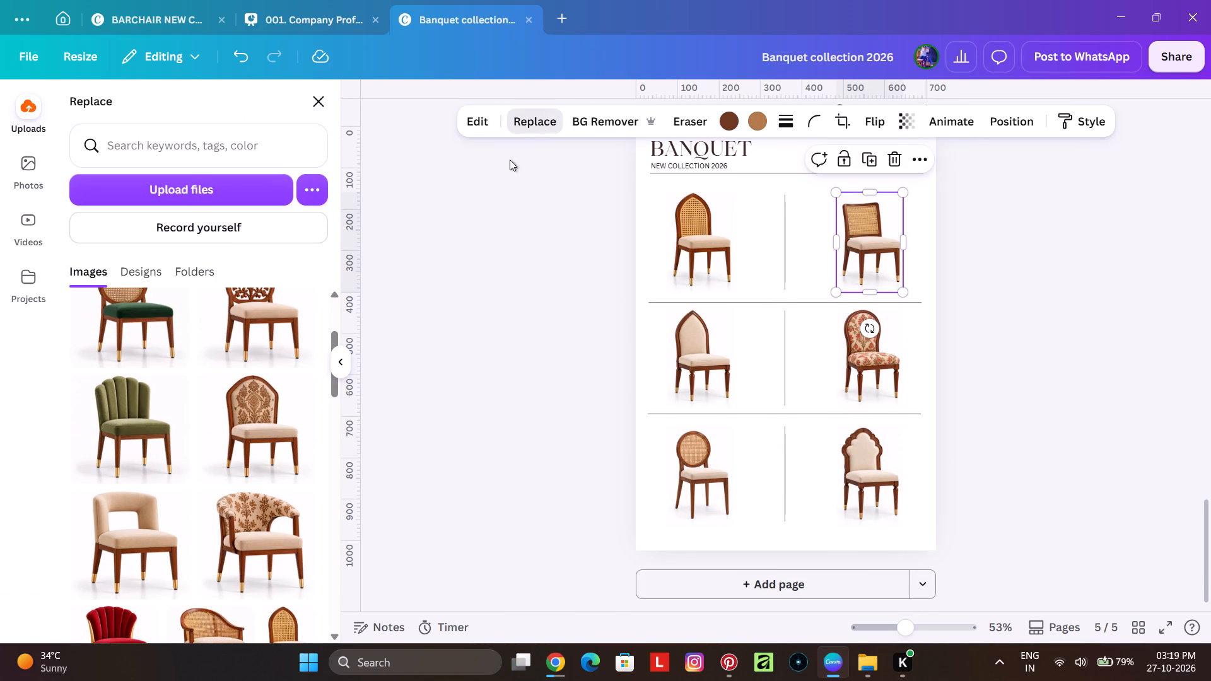
{"action": "left_click", "coordinate": [143, 442]}
{"action": "left_click", "coordinate": [514, 340]}
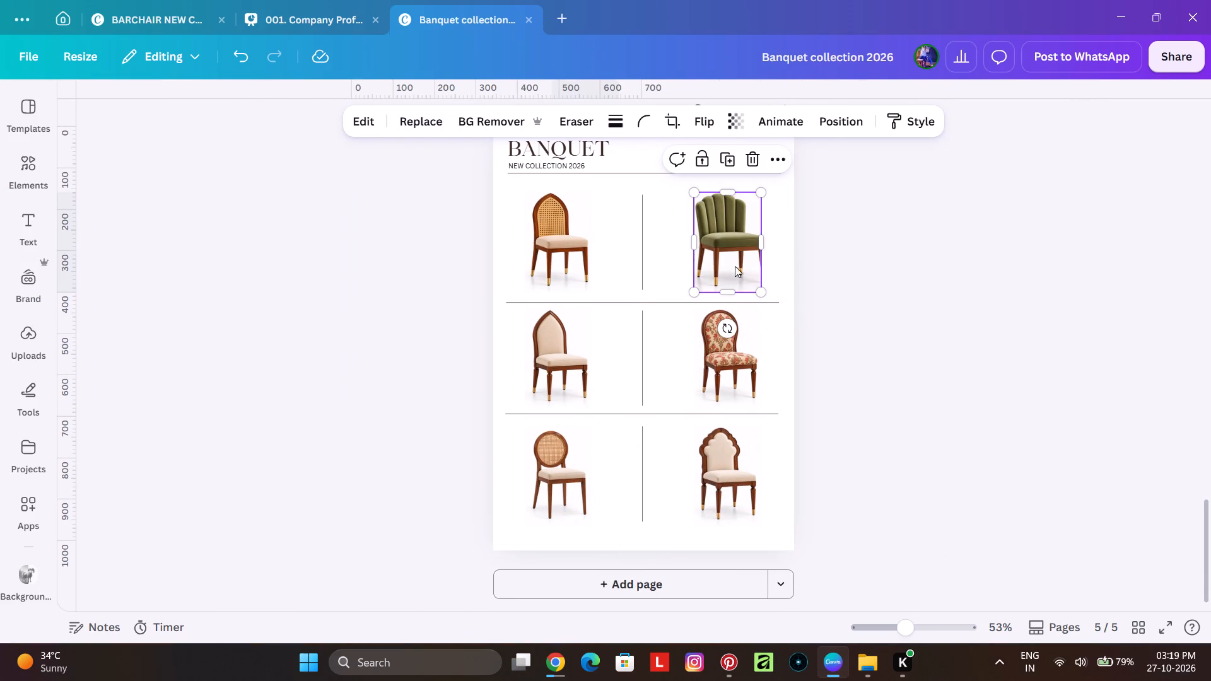
{"action": "left_click_drag", "start_coordinate": [761, 244], "coordinate": [772, 244]}
{"action": "left_click", "coordinate": [834, 264]}
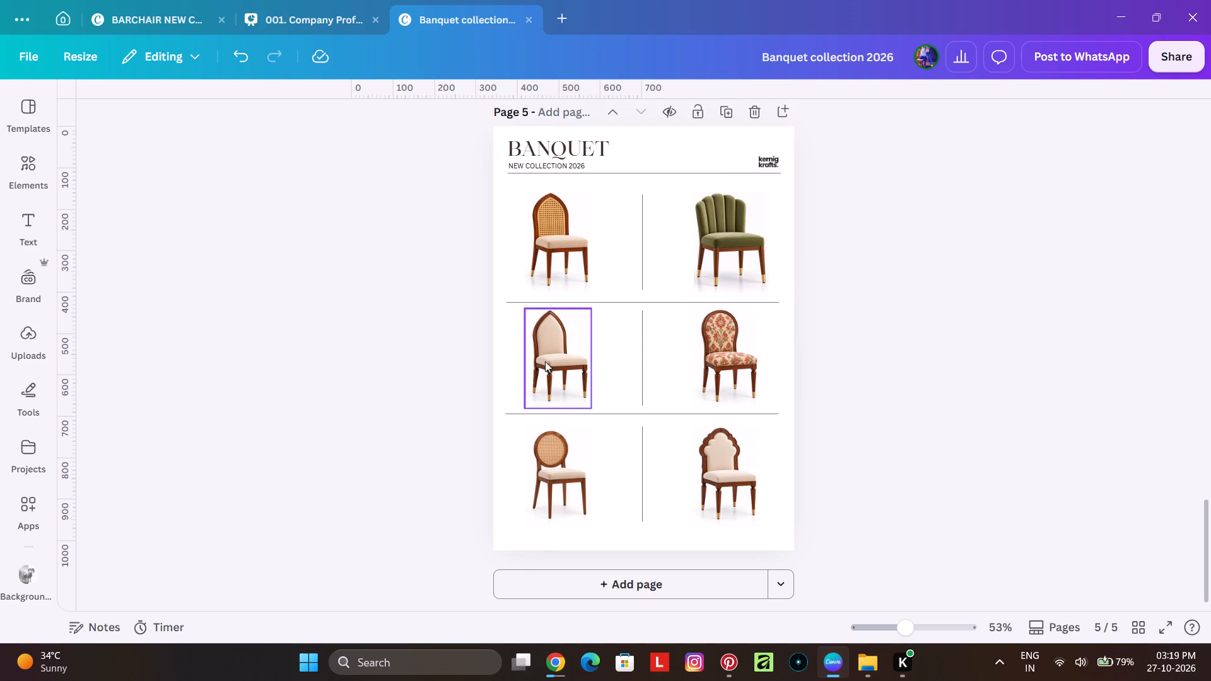
Replace the pointed-back chair in page 5's middle row with the beige damask arched-back chair and widen it to about 190 by 242.
{"action": "left_click", "coordinate": [561, 359]}
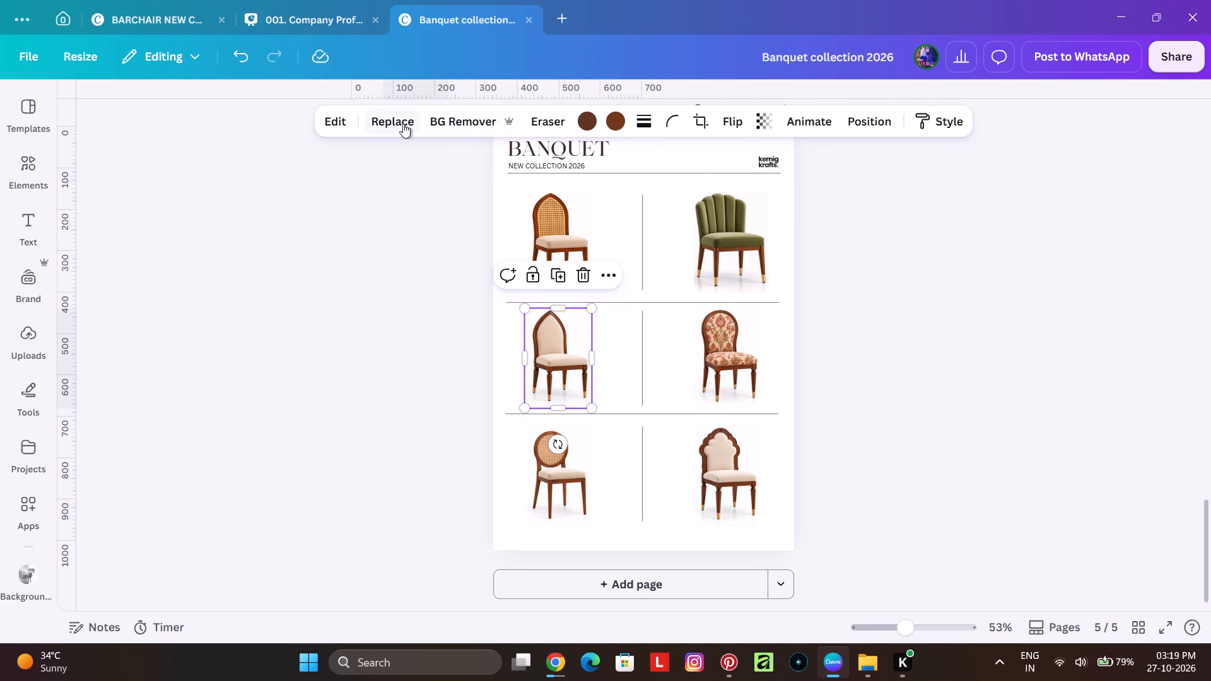
{"action": "left_click", "coordinate": [401, 123]}
{"action": "left_click", "coordinate": [33, 127]}
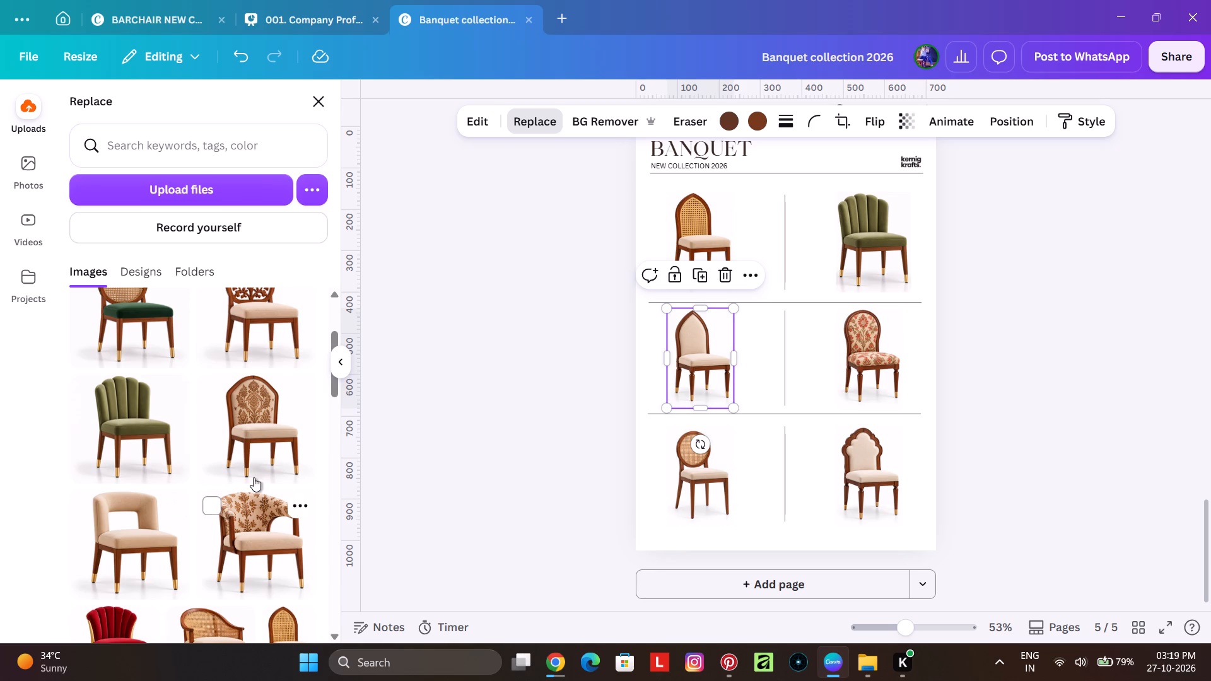
{"action": "scroll", "coordinate": [216, 465], "scroll_direction": "up", "scroll_amount": 2}
{"action": "scroll", "coordinate": [211, 462], "scroll_direction": "down", "scroll_amount": 1}
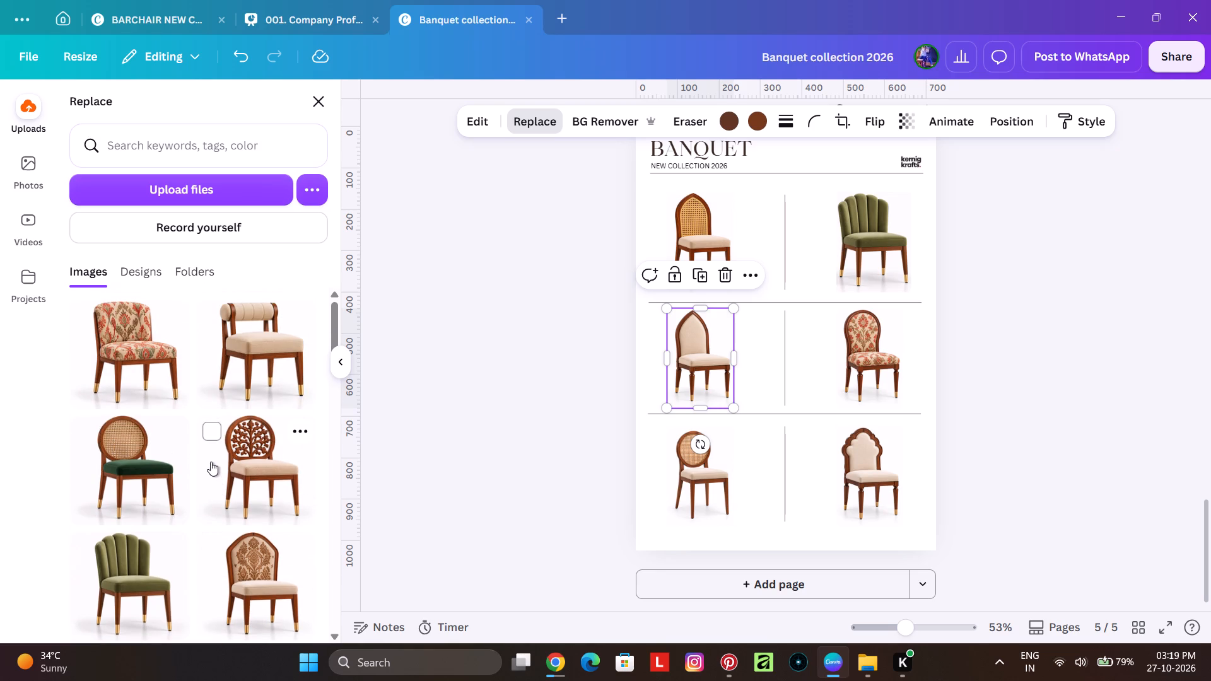
{"action": "scroll", "coordinate": [211, 462], "scroll_direction": "down", "scroll_amount": 1}
{"action": "left_click", "coordinate": [249, 434]}
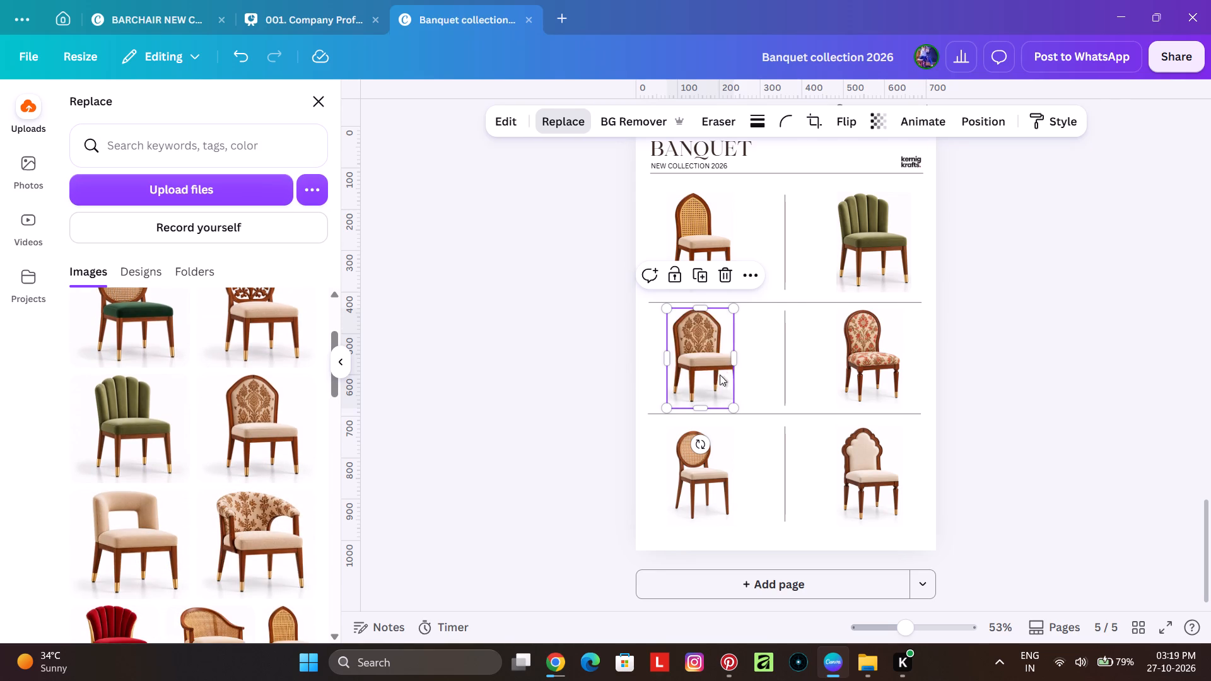
{"action": "left_click_drag", "start_coordinate": [740, 358], "coordinate": [751, 361]}
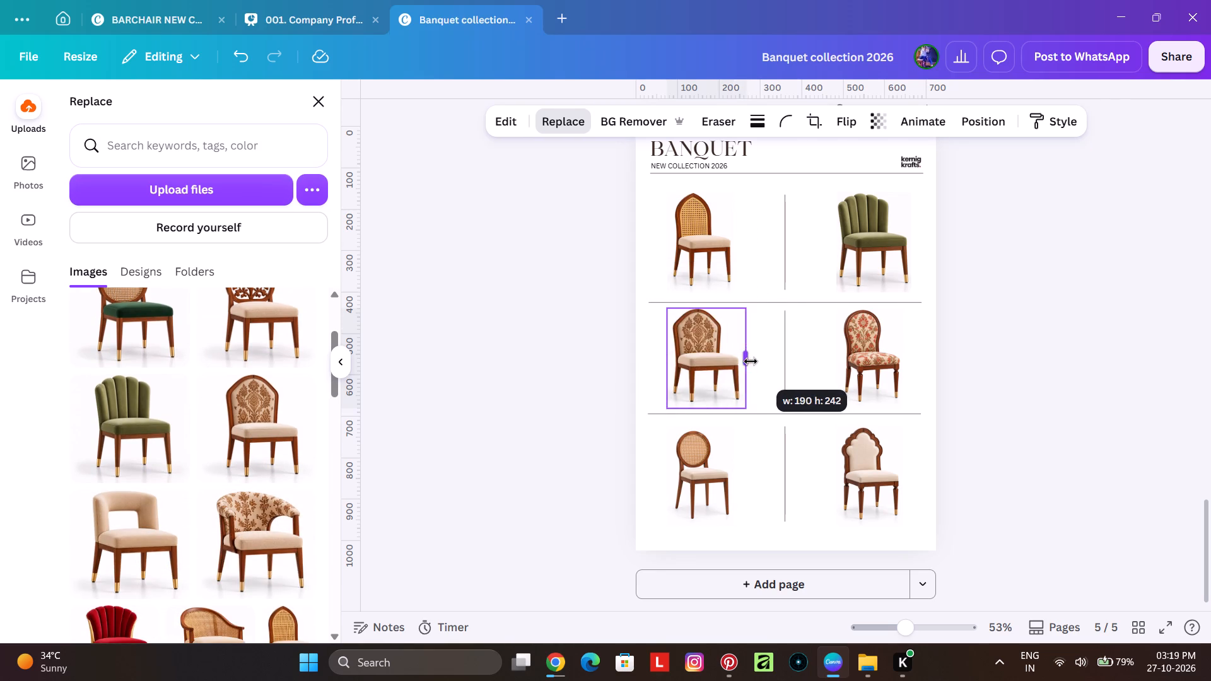
{"action": "left_click_drag", "start_coordinate": [751, 361], "coordinate": [750, 361]}
Replace the floral round-top chair in page 5's middle row with the carved tree-pattern round-back chair, widened to about 181 by 242.
{"action": "left_click", "coordinate": [876, 385]}
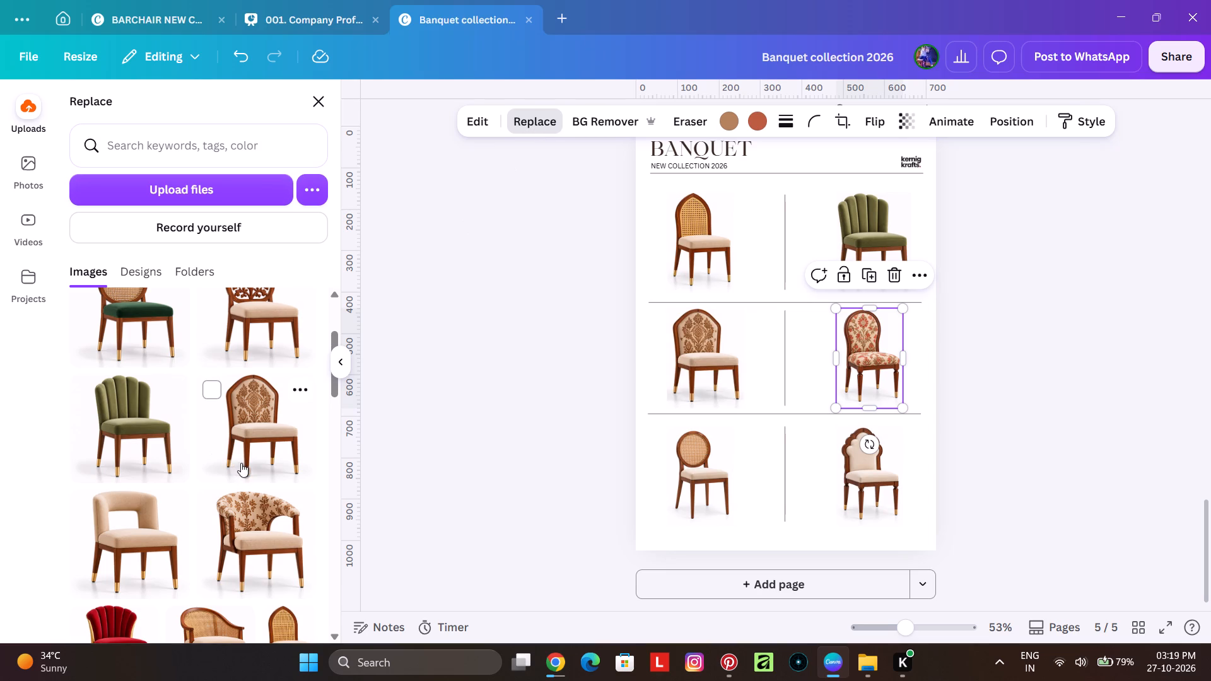
{"action": "scroll", "coordinate": [241, 463], "scroll_direction": "up", "scroll_amount": 1}
{"action": "left_click", "coordinate": [251, 400]}
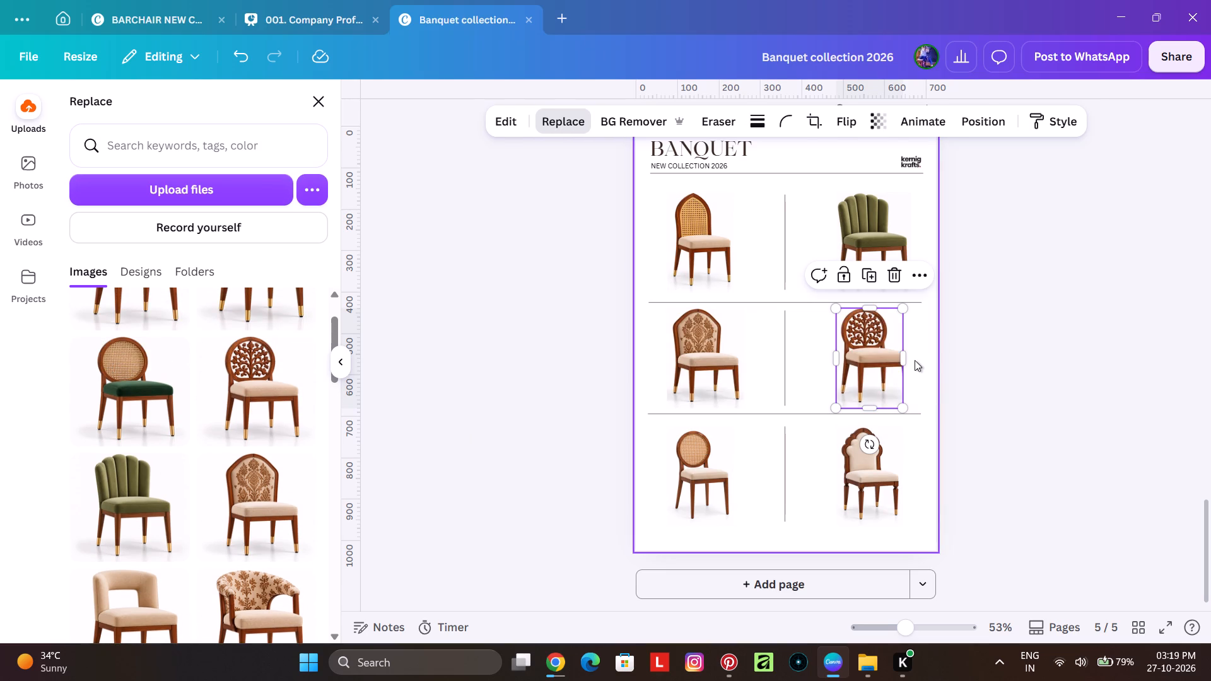
{"action": "left_click_drag", "start_coordinate": [906, 360], "coordinate": [920, 358]}
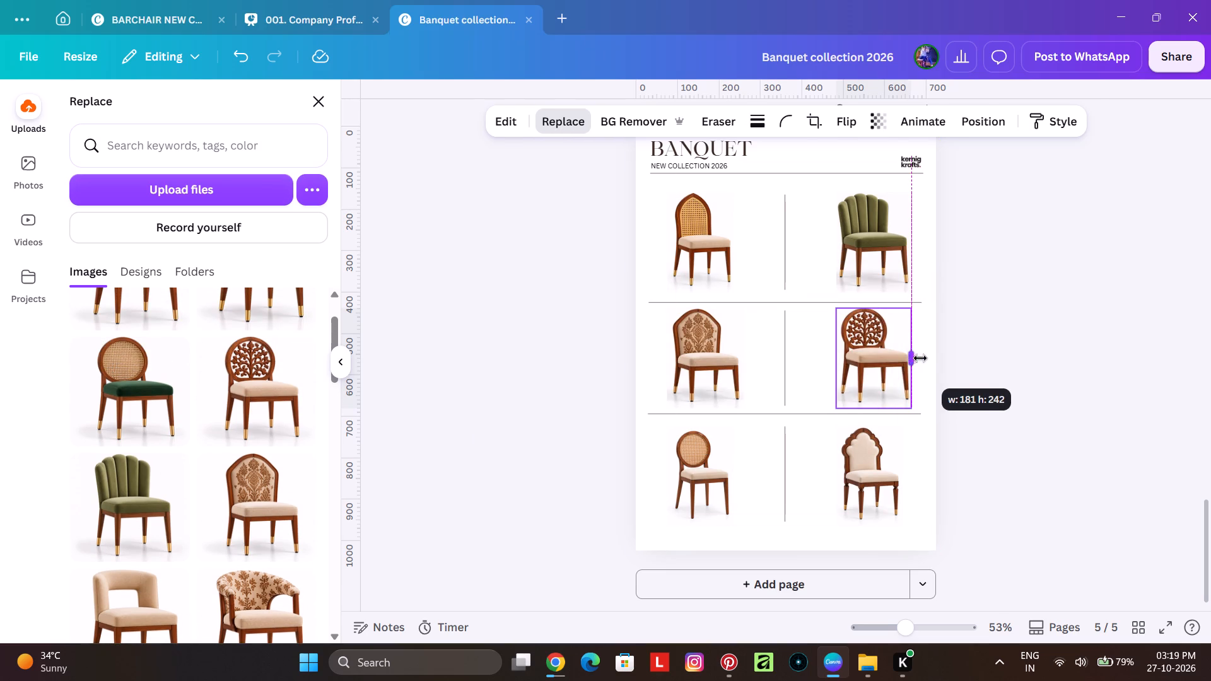
{"action": "left_click_drag", "start_coordinate": [920, 358], "coordinate": [919, 358]}
{"action": "left_click", "coordinate": [983, 411]}
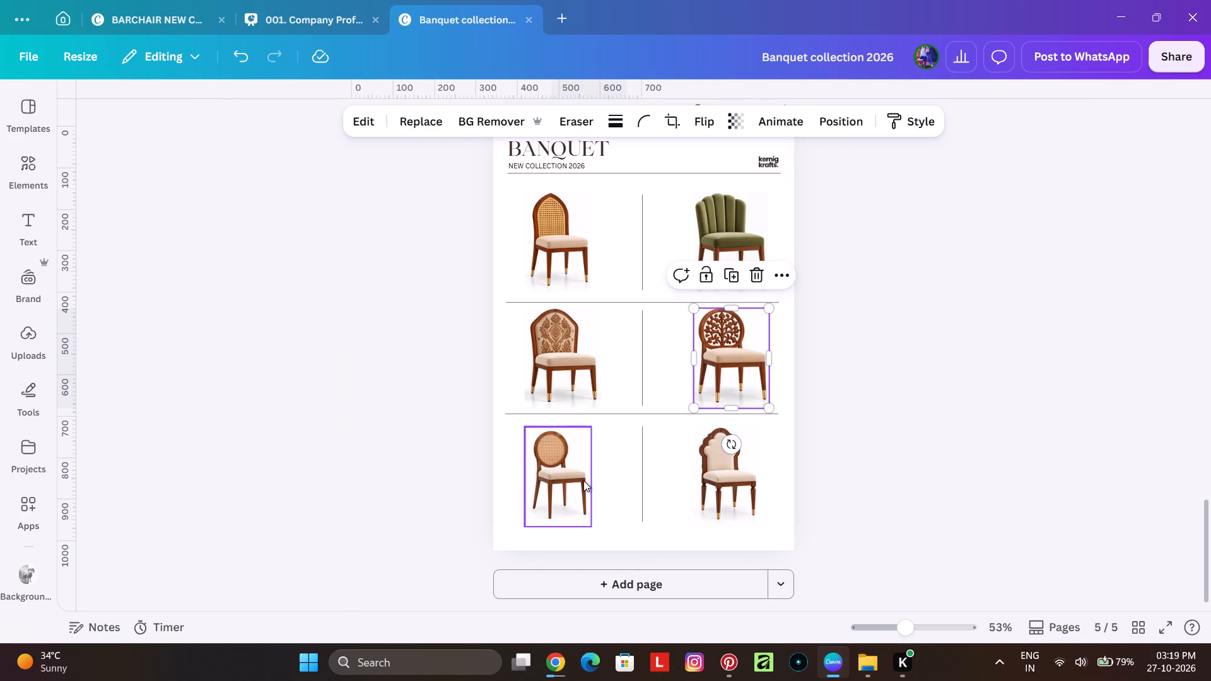
Replace the round cane-back chair in page 5's bottom row with the green-seat round cane-back chair and widen its image slightly.
{"action": "left_click", "coordinate": [583, 480]}
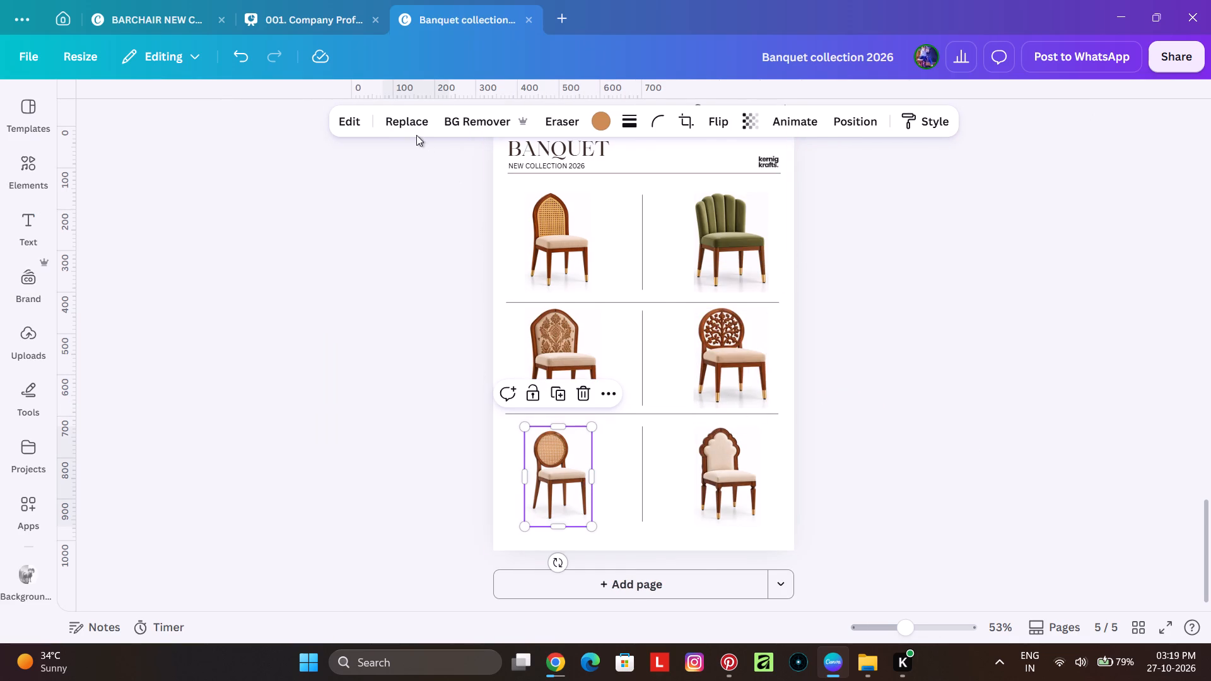
{"action": "left_click", "coordinate": [412, 133]}
{"action": "left_click", "coordinate": [26, 113]}
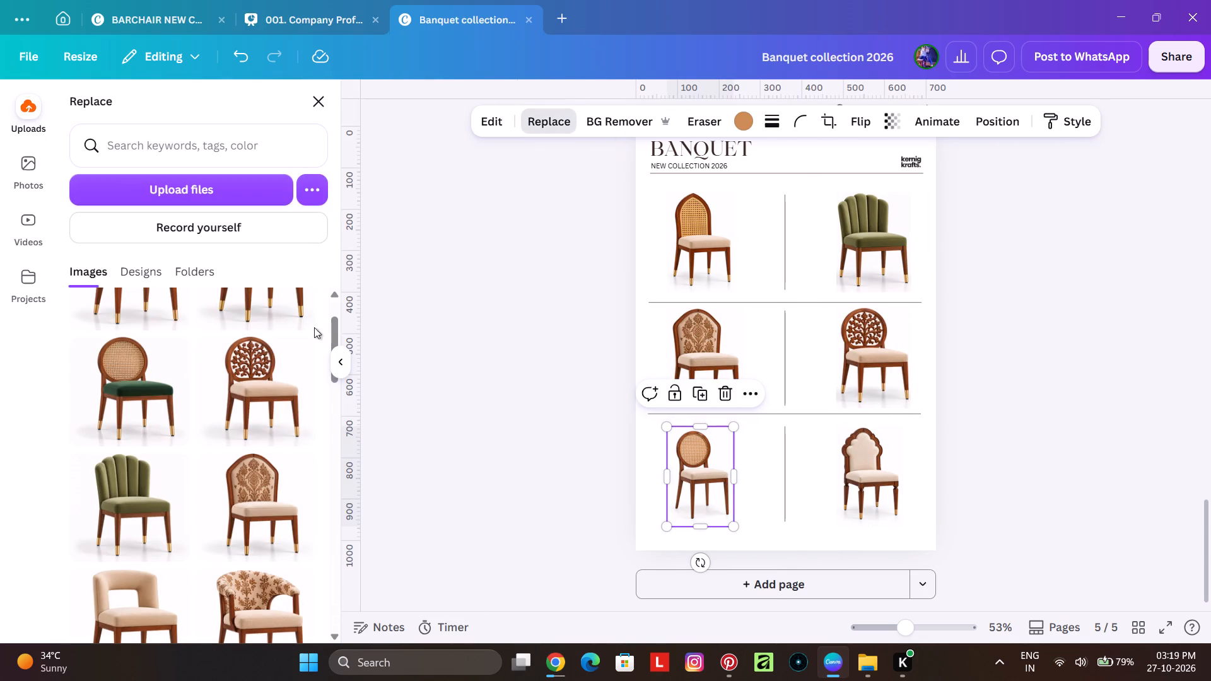
{"action": "scroll", "coordinate": [187, 450], "scroll_direction": "up", "scroll_amount": 1}
{"action": "left_click", "coordinate": [137, 478]}
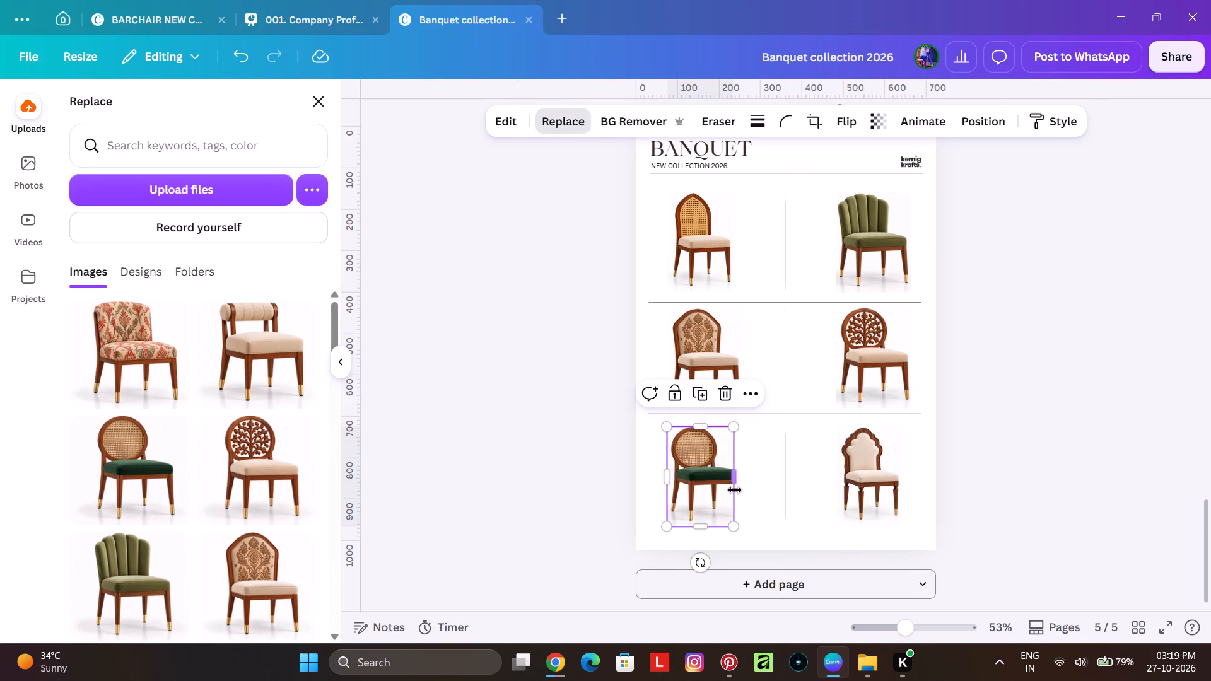
{"action": "left_click_drag", "start_coordinate": [735, 481], "coordinate": [749, 482]}
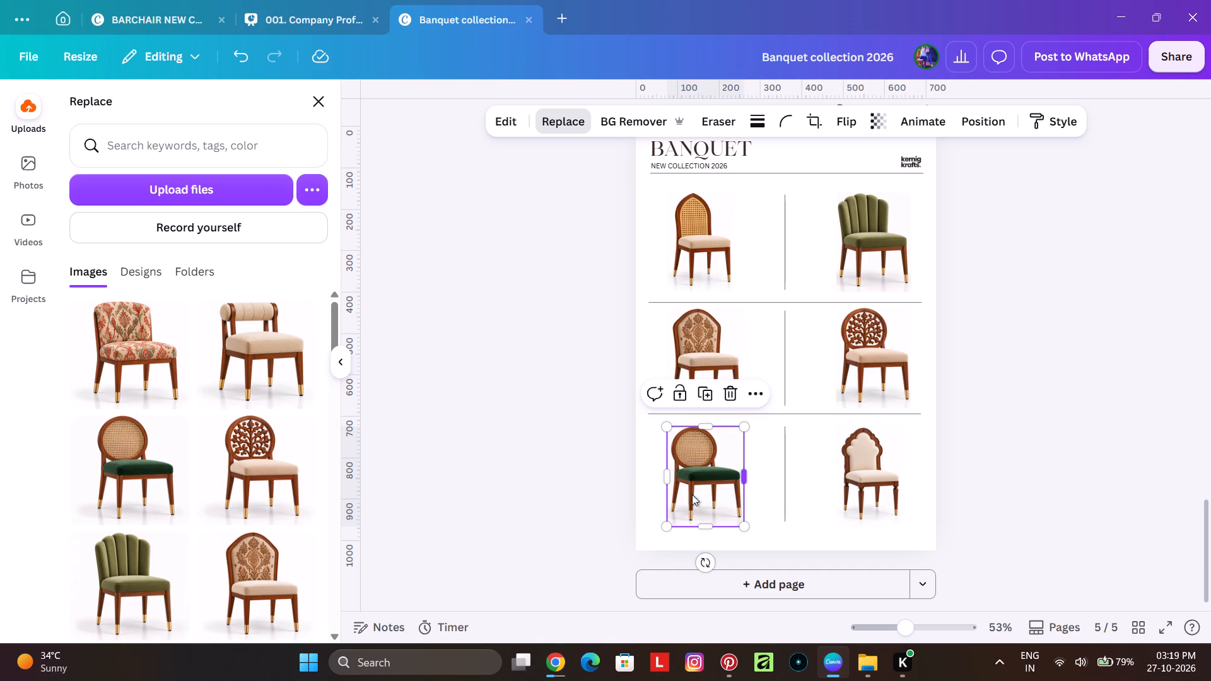
Replace the scalloped-back chair in page 5's bottom row with the beige bolster-back chair and widen its image on both sides.
{"action": "left_click", "coordinate": [841, 489]}
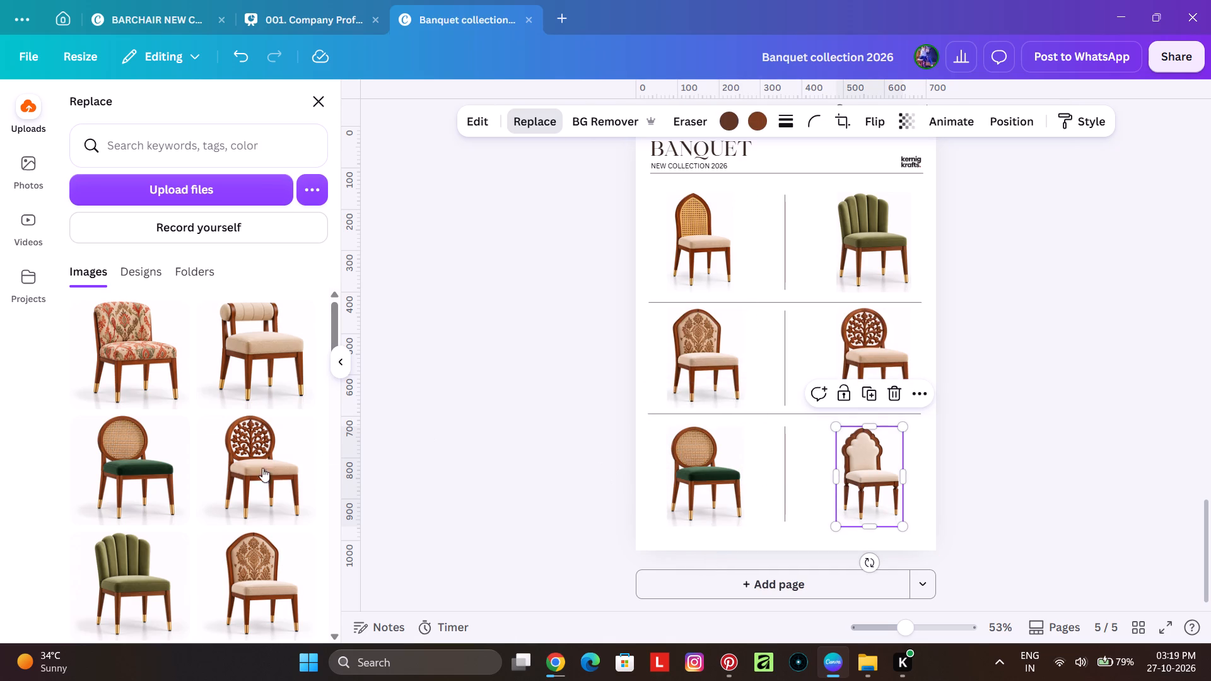
{"action": "scroll", "coordinate": [194, 451], "scroll_direction": "up", "scroll_amount": 1}
{"action": "left_click", "coordinate": [266, 378]}
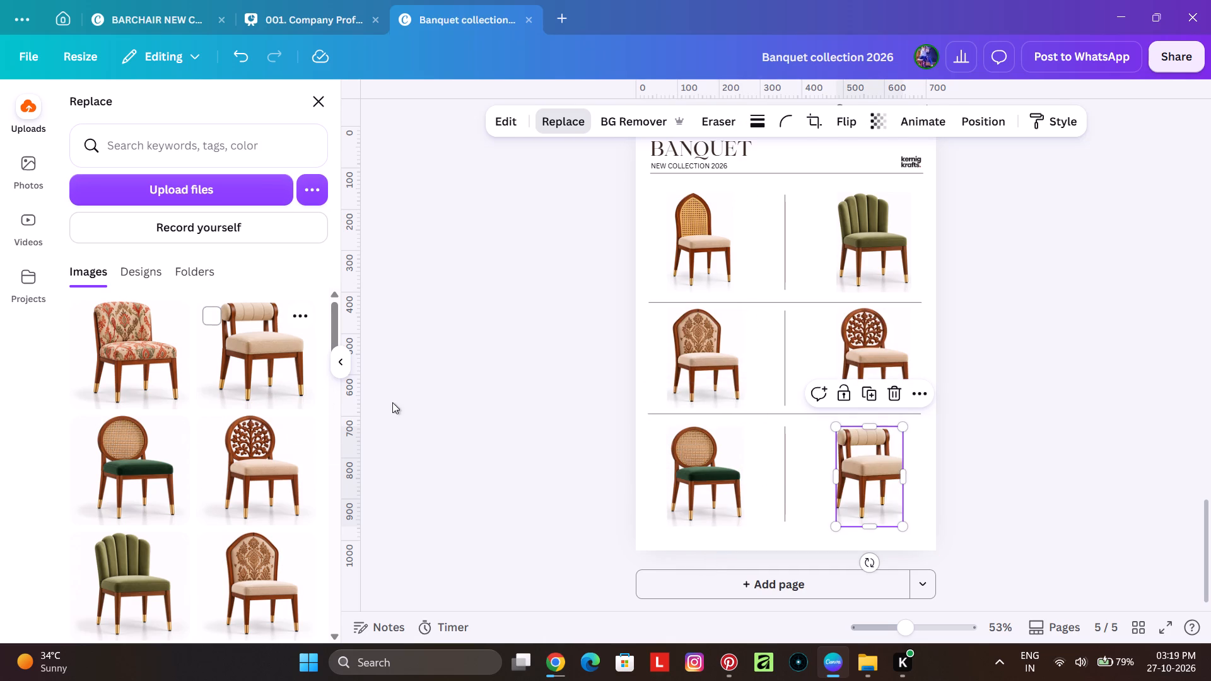
{"action": "left_click_drag", "start_coordinate": [906, 477], "coordinate": [921, 476]}
{"action": "left_click_drag", "start_coordinate": [835, 474], "coordinate": [824, 474]}
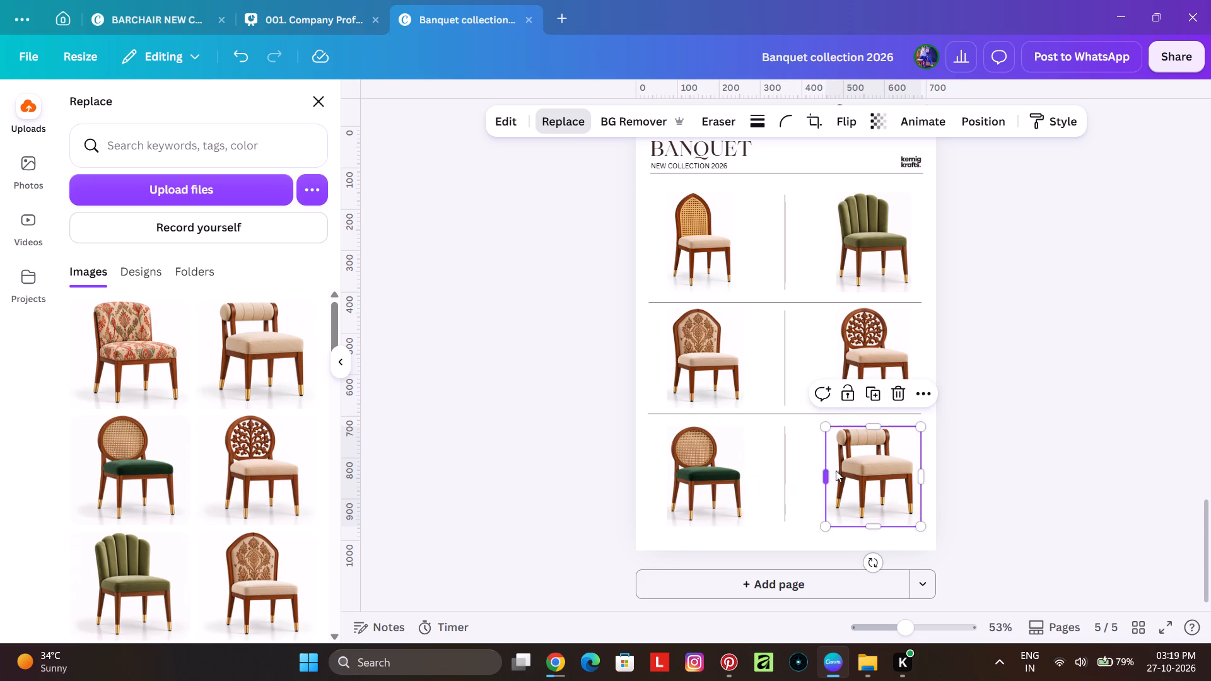
{"action": "left_click_drag", "start_coordinate": [874, 425], "coordinate": [875, 419]}
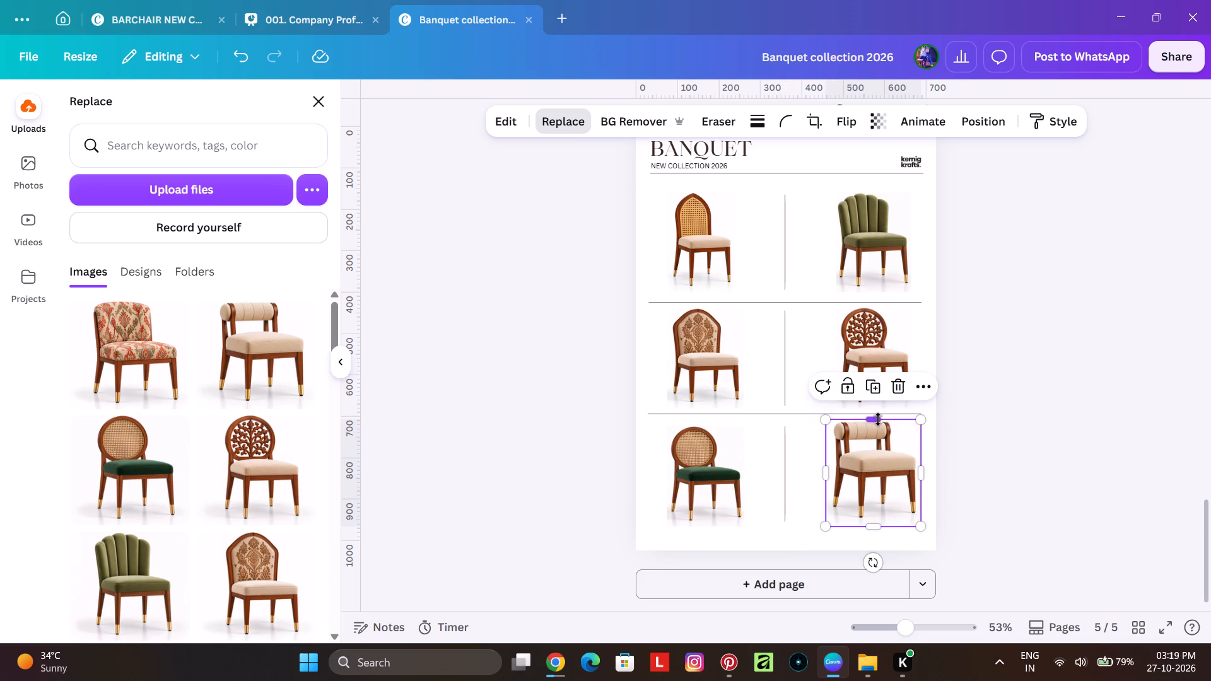
{"action": "key", "text": "ctrl+z"}
{"action": "left_click", "coordinate": [1048, 446]}
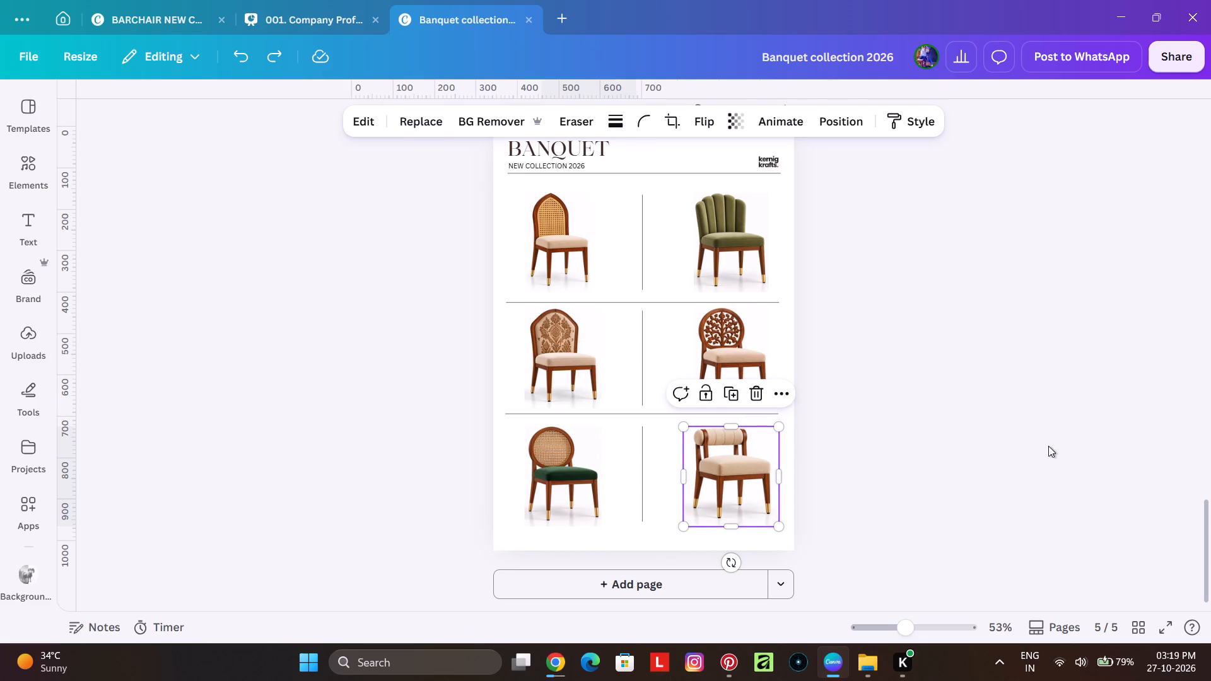
{"action": "left_click", "coordinate": [1014, 441]}
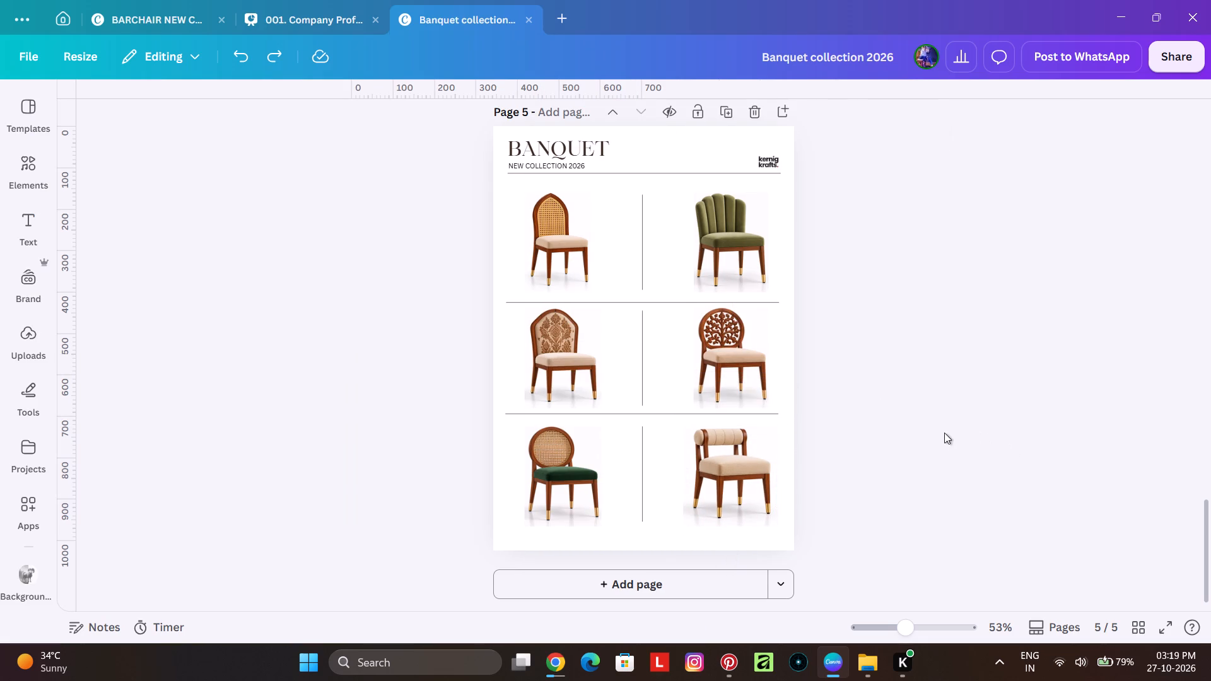
Duplicate page 5 of the catalogue as page 6.
{"action": "scroll", "coordinate": [626, 426], "scroll_direction": "down", "scroll_amount": 2}
{"action": "scroll", "coordinate": [686, 207], "scroll_direction": "up", "scroll_amount": 1}
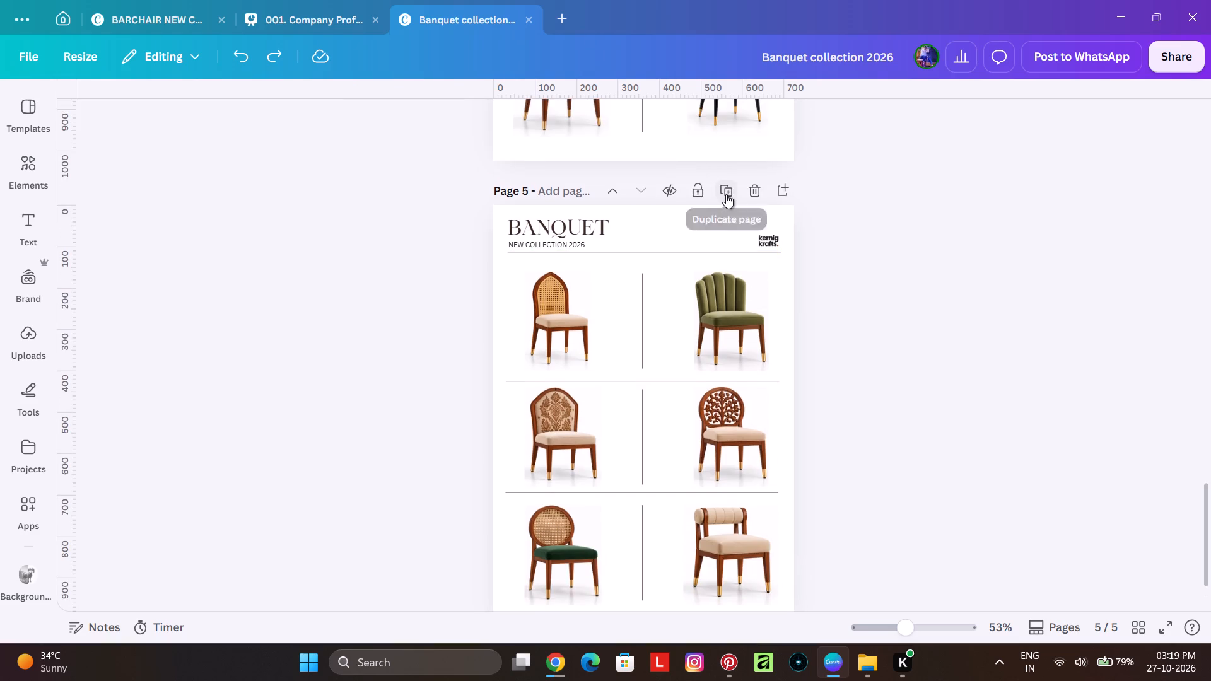
{"action": "left_click", "coordinate": [726, 194]}
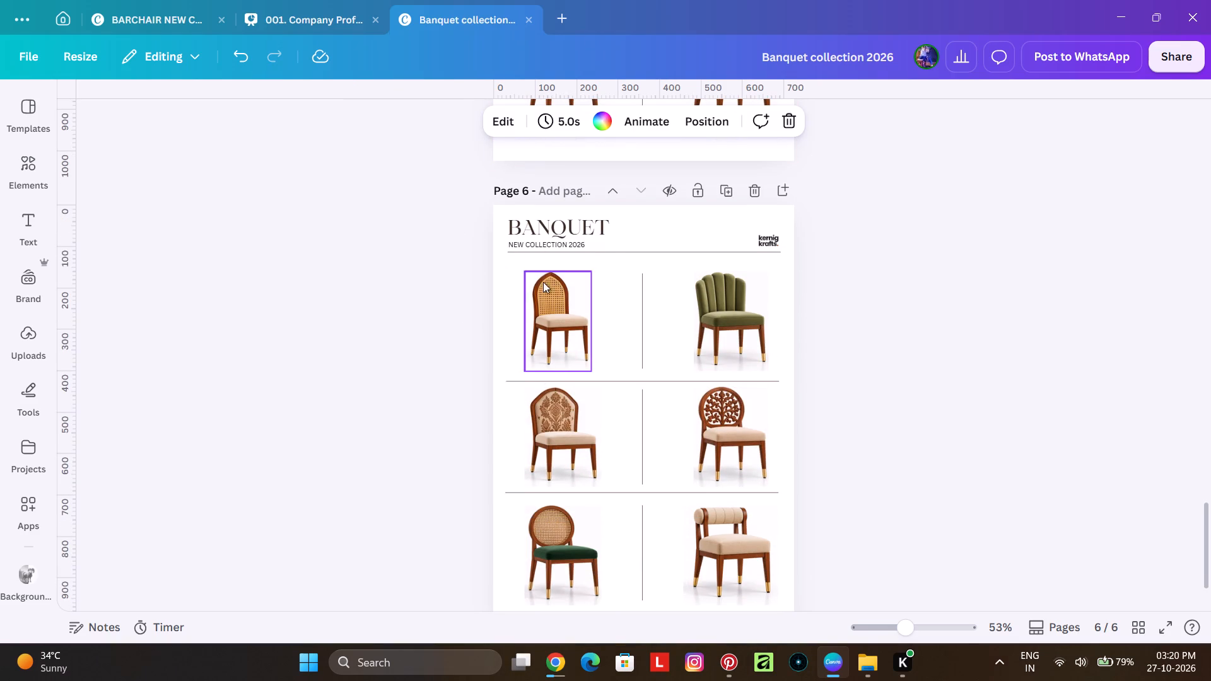
Replace the arched cane-back chair in page 6's top row with the red patterned low-back chair and widen its image slightly.
{"action": "left_click", "coordinate": [555, 318]}
{"action": "left_click", "coordinate": [402, 131]}
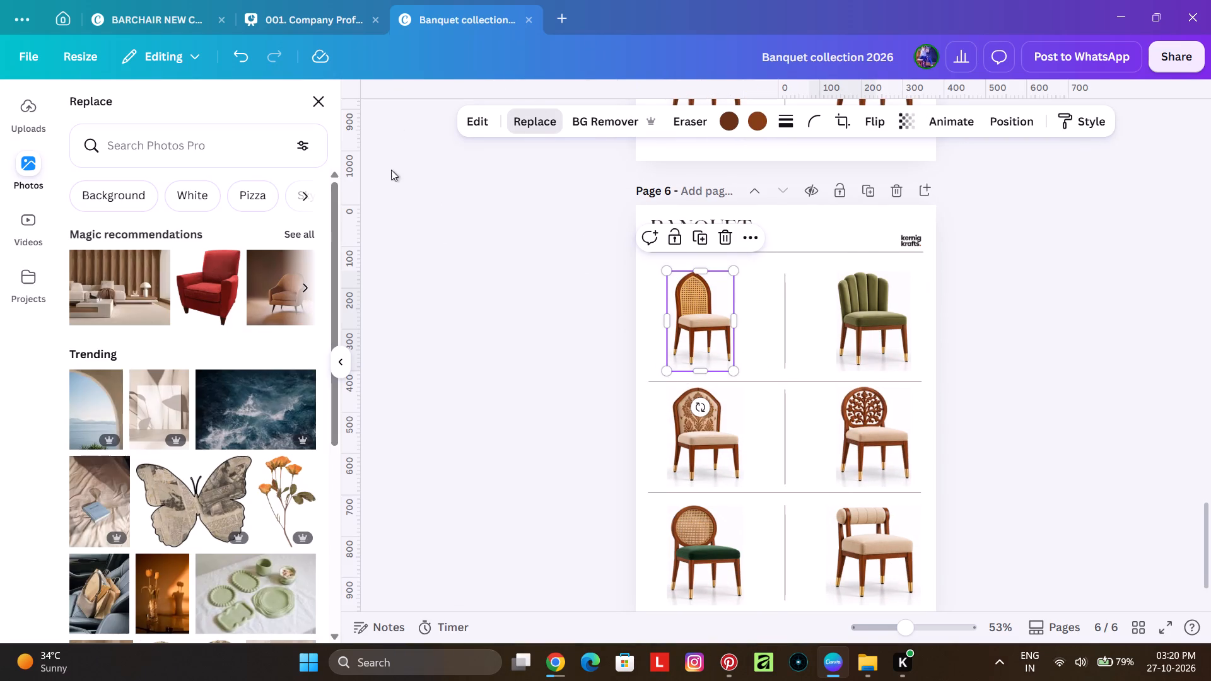
{"action": "left_click", "coordinate": [11, 103]}
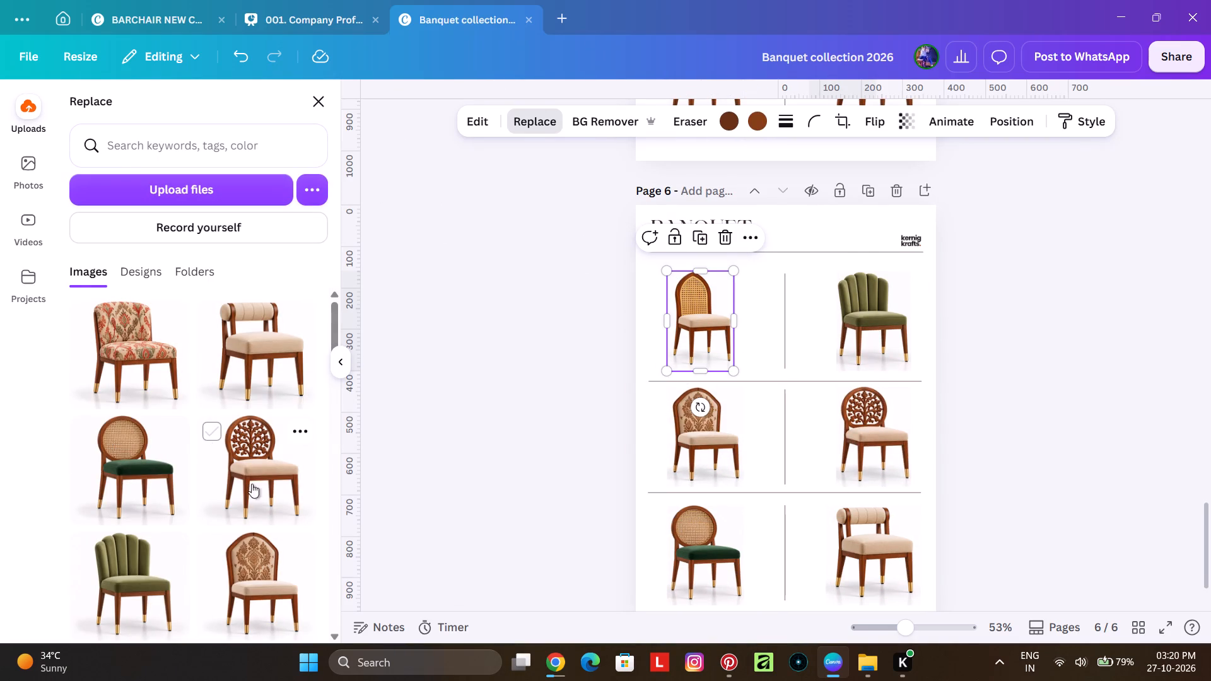
{"action": "scroll", "coordinate": [252, 484], "scroll_direction": "up", "scroll_amount": 3}
{"action": "left_click", "coordinate": [172, 375]}
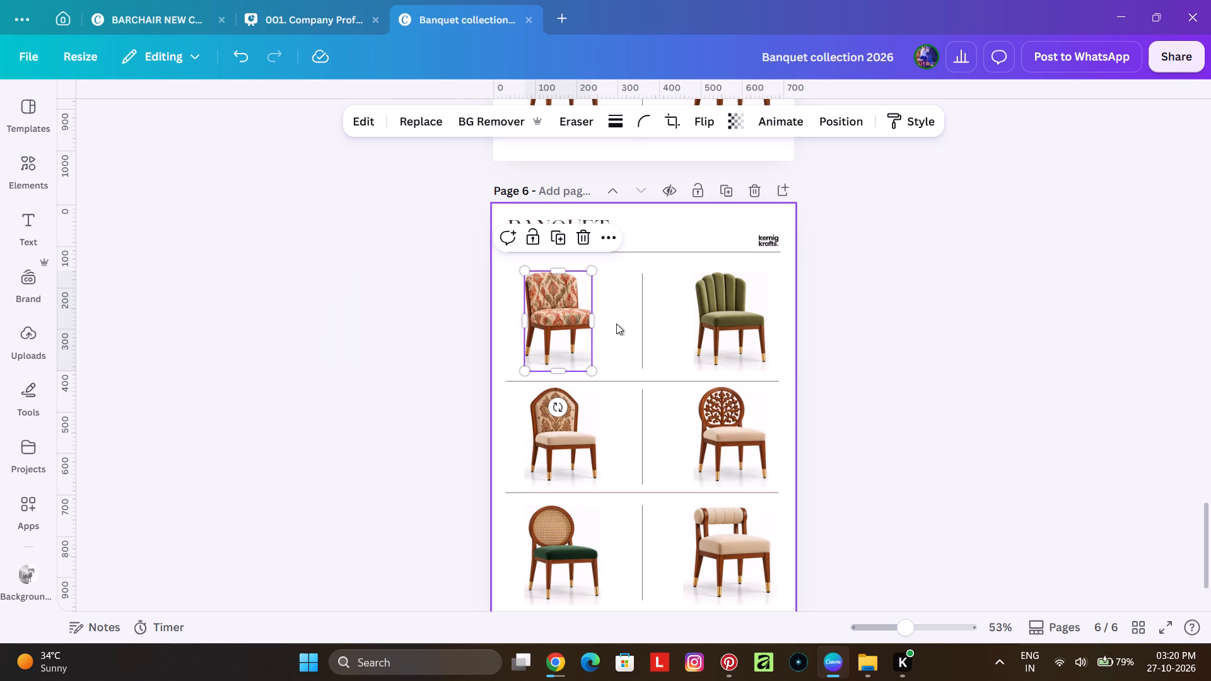
{"action": "left_click_drag", "start_coordinate": [593, 322], "coordinate": [609, 322]}
{"action": "left_click", "coordinate": [445, 331]}
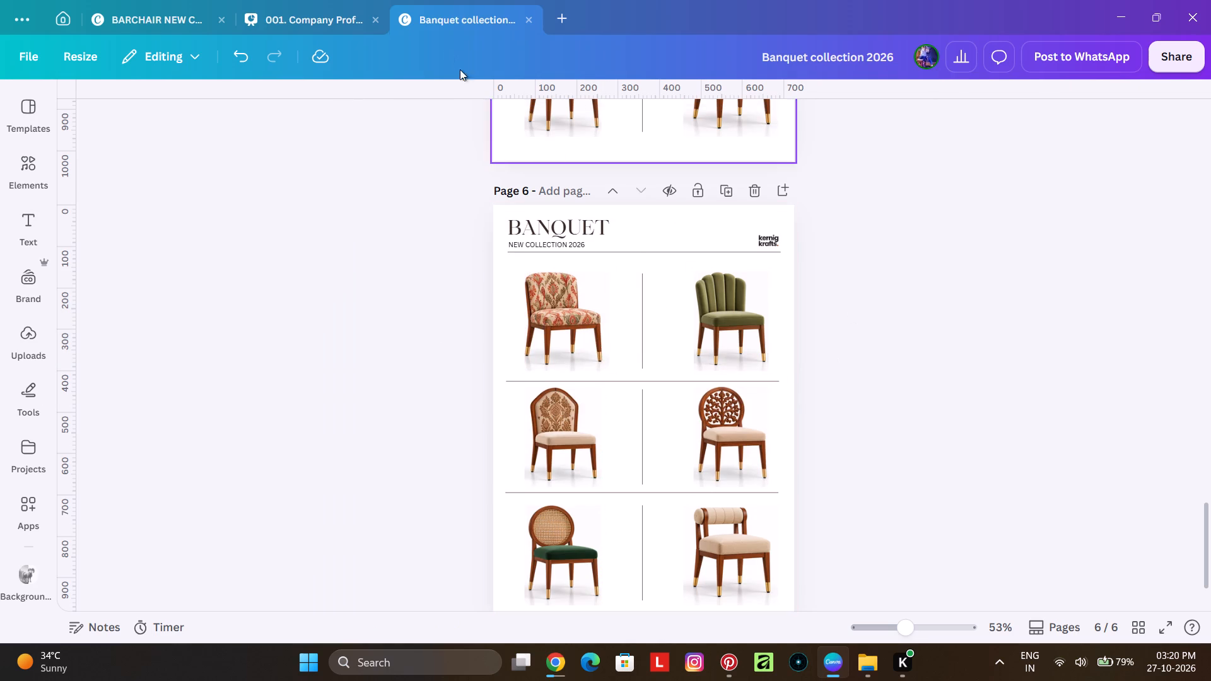
Open the file chooser for uploading more chair images from the KERNIG_KRAFTS_30_SINGLE_CHAIR_IMAGES folder.
{"action": "left_click", "coordinate": [687, 333]}
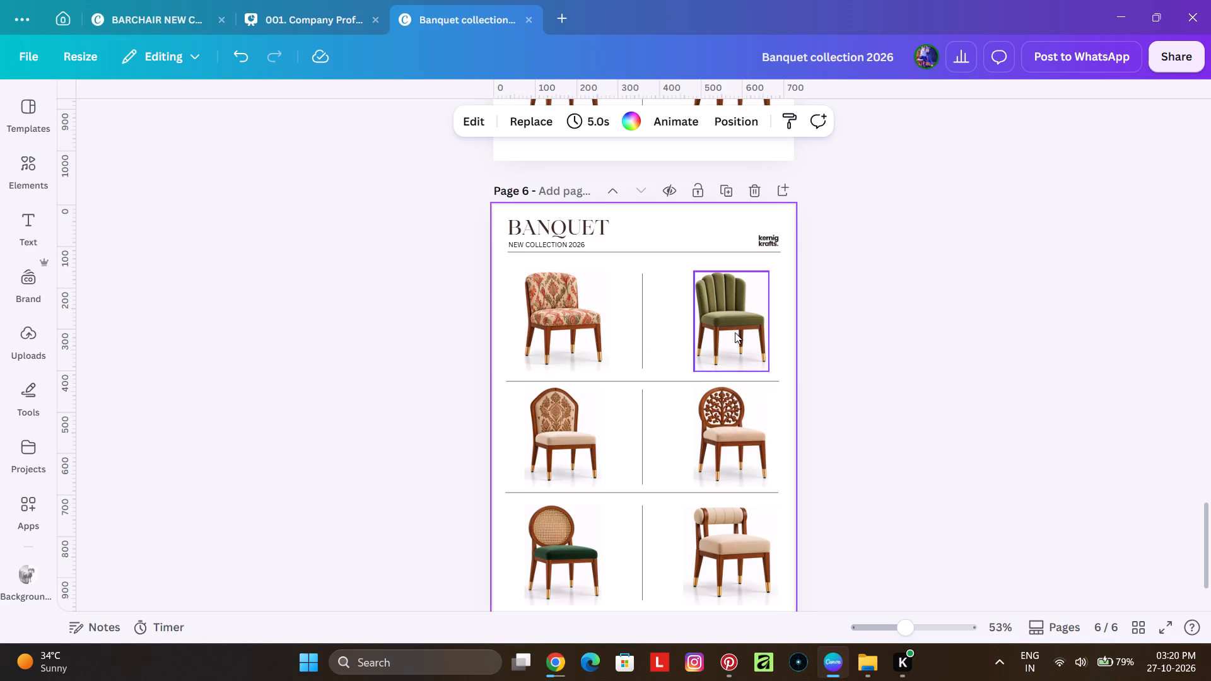
{"action": "left_click", "coordinate": [484, 129]}
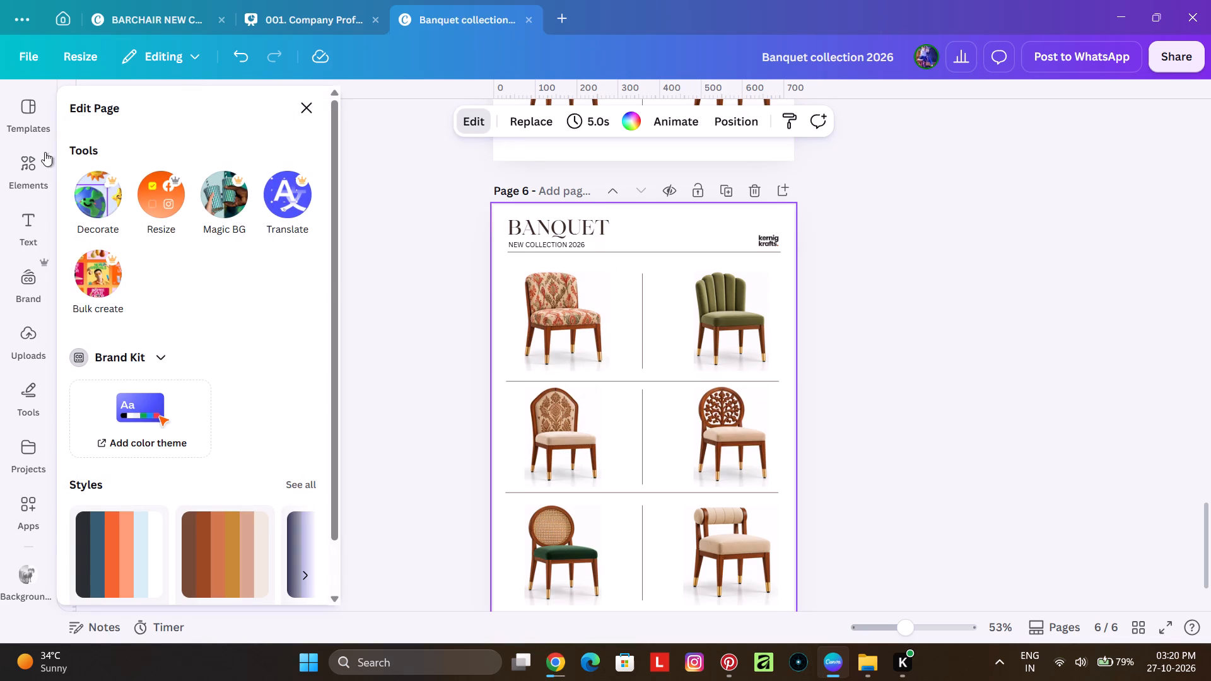
{"action": "left_click", "coordinate": [35, 342]}
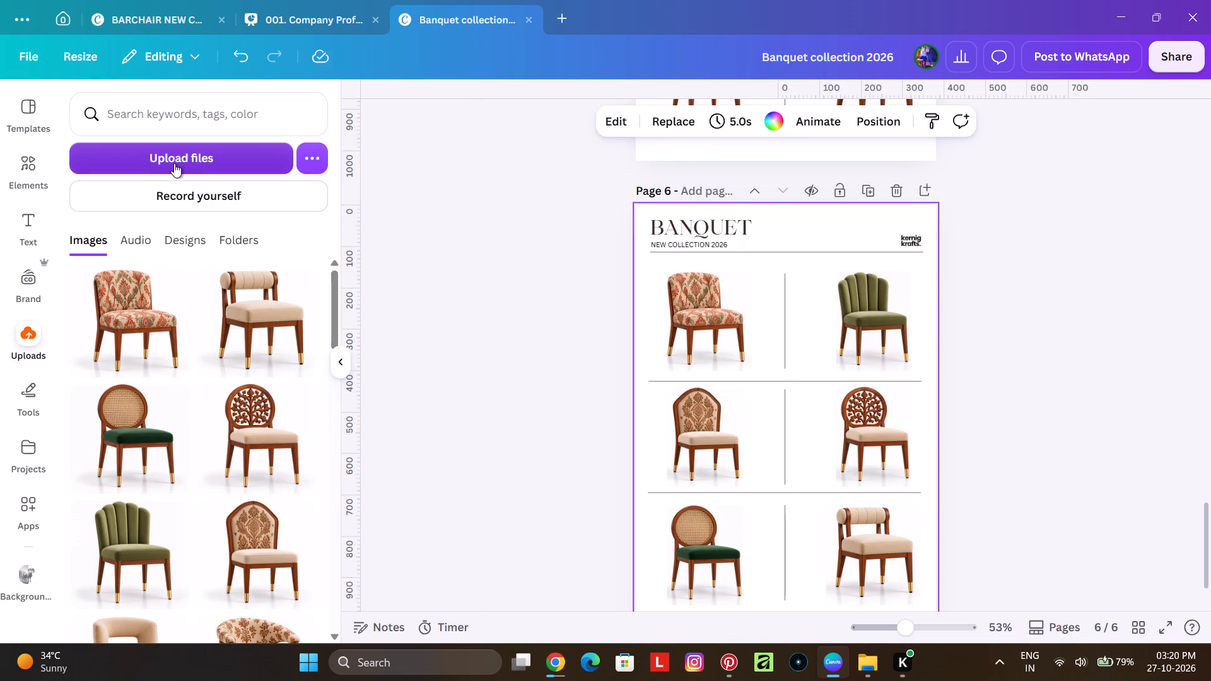
{"action": "left_click", "coordinate": [178, 162]}
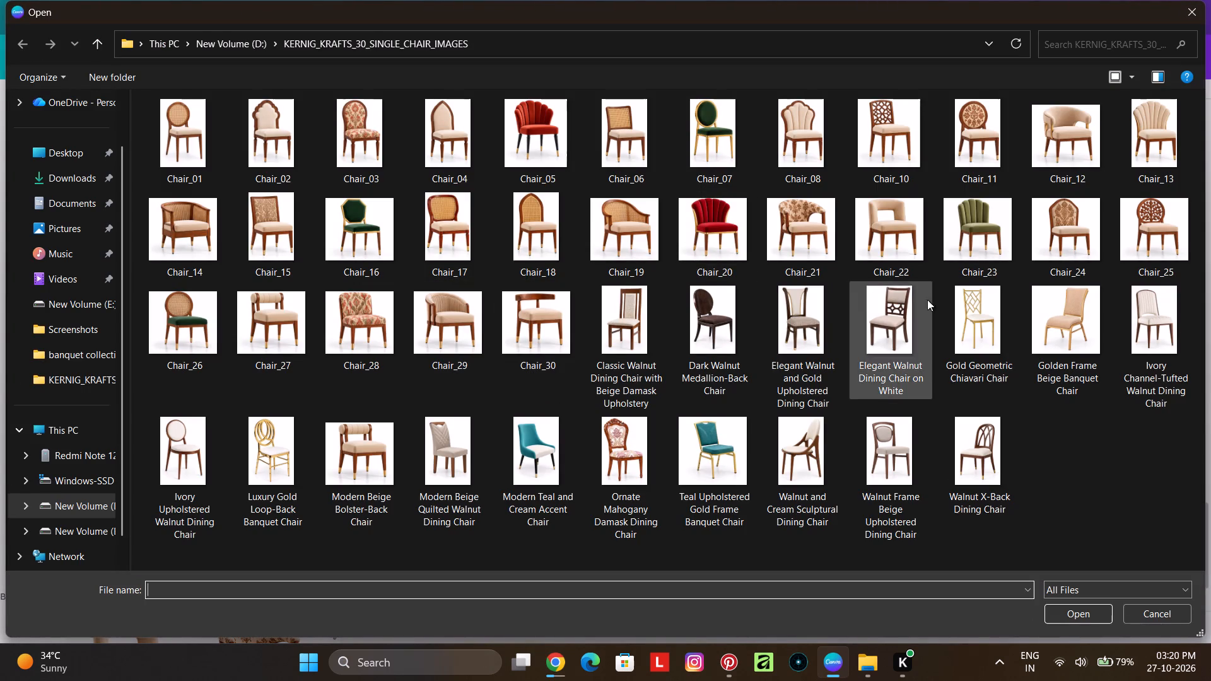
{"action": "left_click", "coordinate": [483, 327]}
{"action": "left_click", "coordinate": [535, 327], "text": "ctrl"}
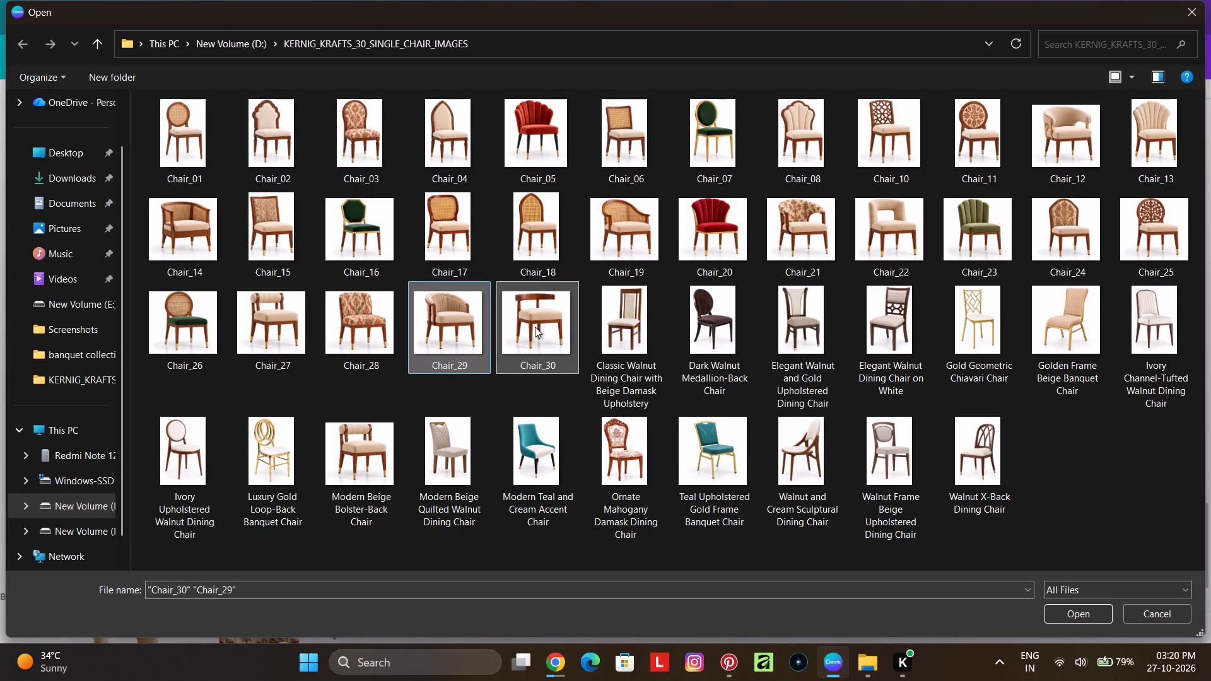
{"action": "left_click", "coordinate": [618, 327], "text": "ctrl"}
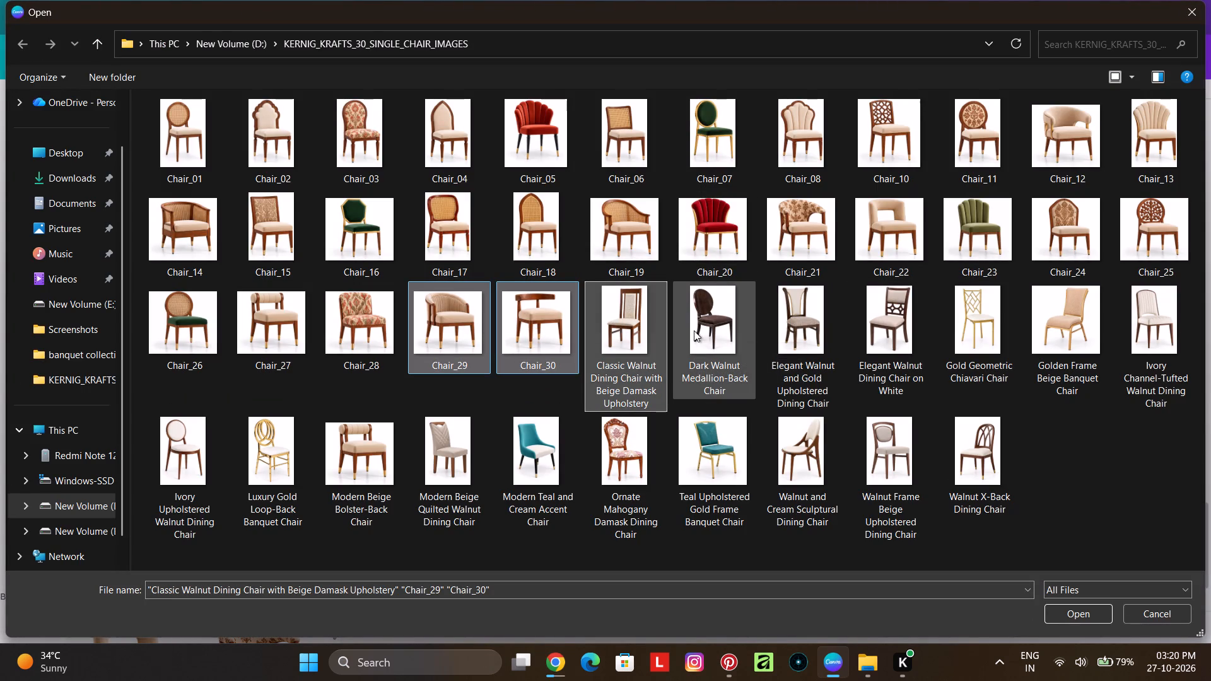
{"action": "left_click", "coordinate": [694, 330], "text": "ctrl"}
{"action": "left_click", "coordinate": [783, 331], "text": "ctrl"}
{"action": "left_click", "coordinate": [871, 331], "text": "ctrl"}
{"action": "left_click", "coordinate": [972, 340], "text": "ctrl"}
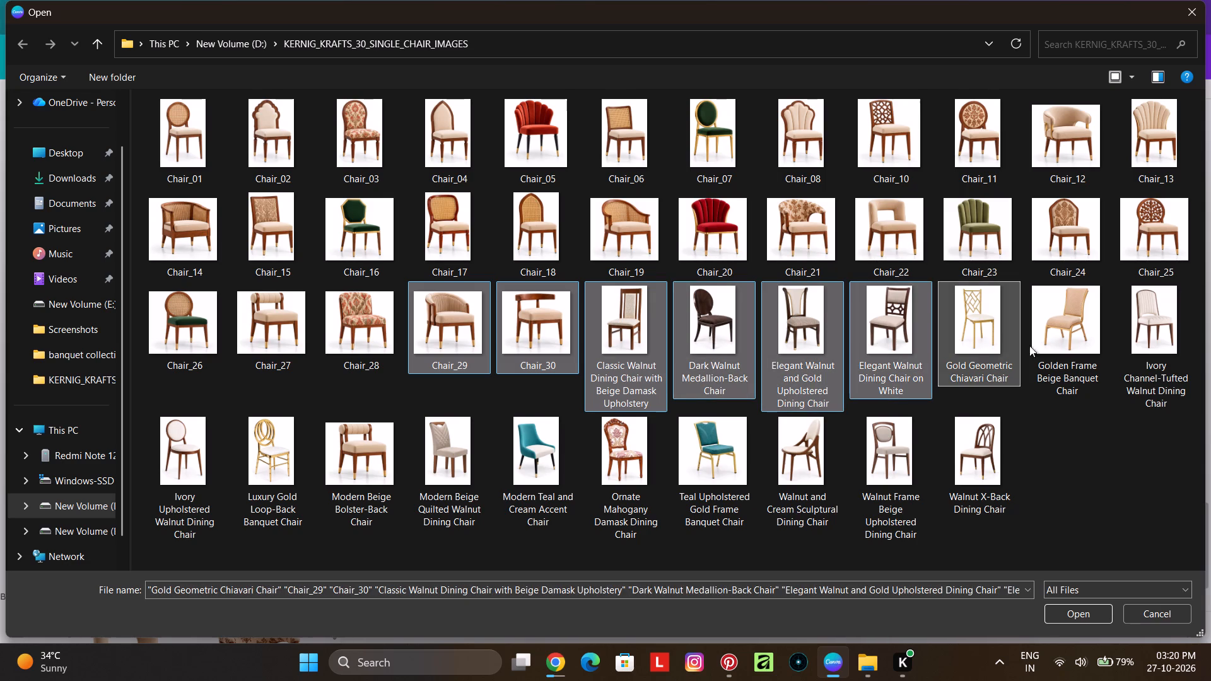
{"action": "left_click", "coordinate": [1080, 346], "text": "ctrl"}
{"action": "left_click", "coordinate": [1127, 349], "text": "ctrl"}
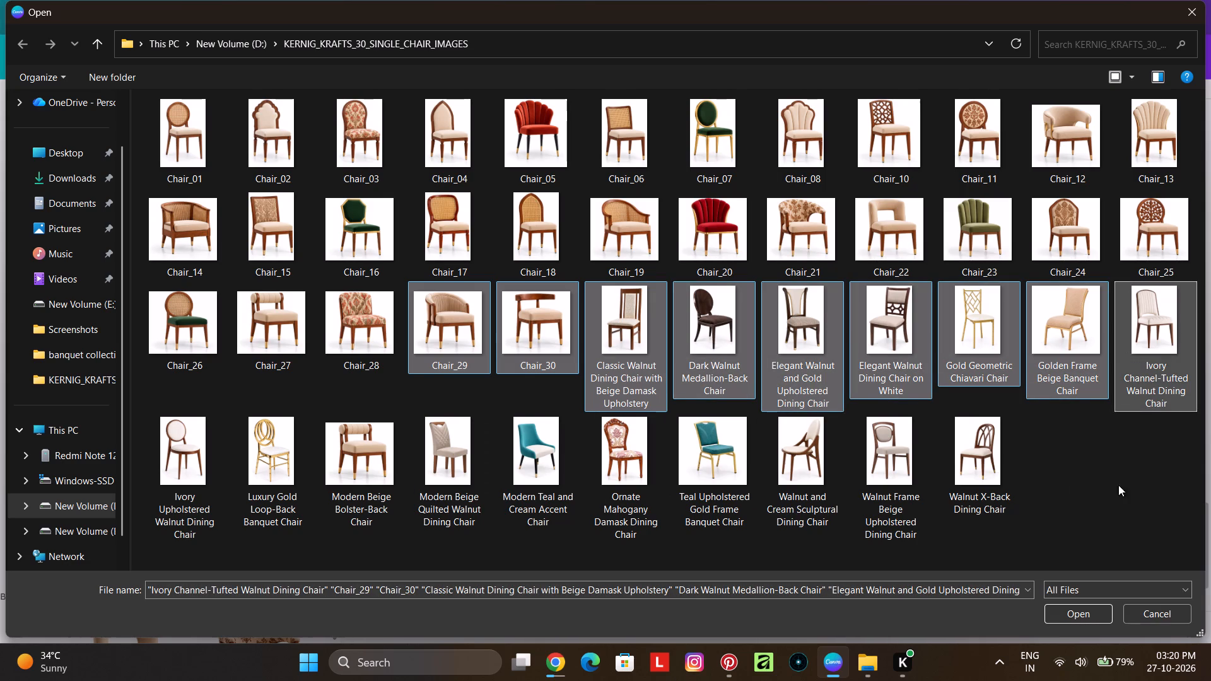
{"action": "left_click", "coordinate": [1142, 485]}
Upload Chair_29, Chair_30, the Classic Walnut, Dark Walnut Medallion-Back and both Elegant Walnut chairs, and the Gold Geometric Chiavari Chair.
{"action": "left_click", "coordinate": [450, 340], "text": "ctrl"}
{"action": "left_click", "coordinate": [524, 349], "text": "ctrl"}
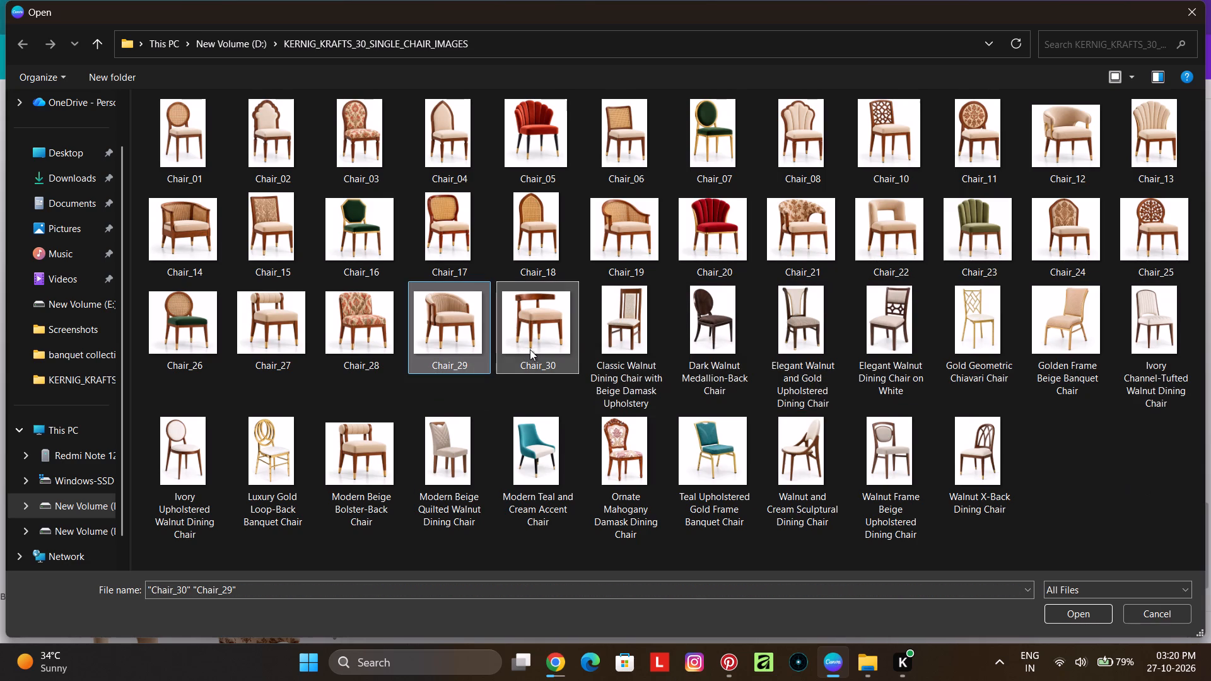
{"action": "left_click", "coordinate": [631, 350], "text": "ctrl"}
{"action": "left_click", "coordinate": [669, 352], "text": "ctrl"}
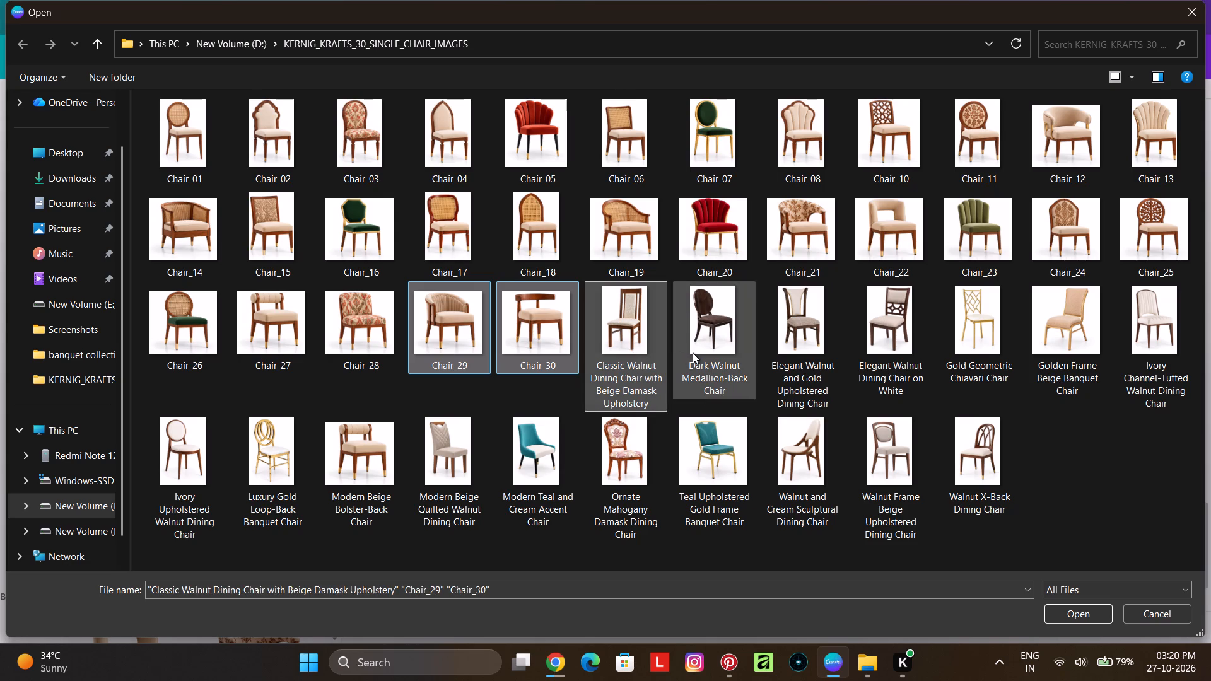
{"action": "left_click", "coordinate": [694, 352], "text": "ctrl"}
{"action": "left_click", "coordinate": [792, 349], "text": "ctrl"}
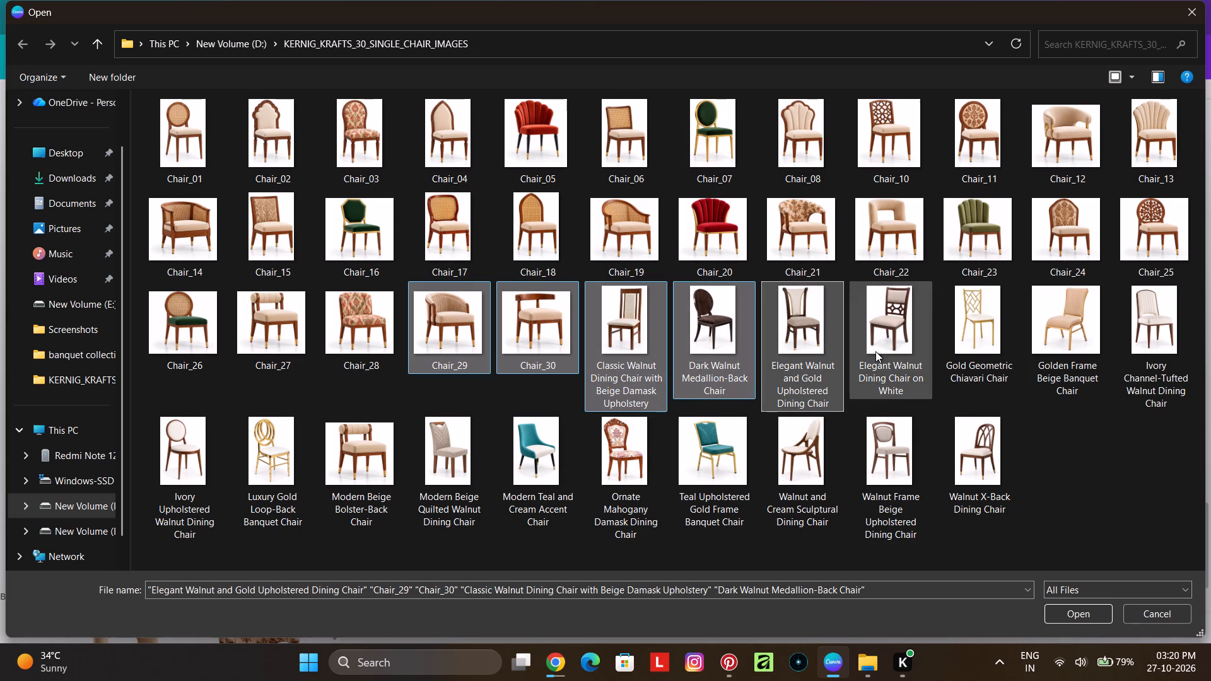
{"action": "left_click", "coordinate": [875, 351], "text": "ctrl"}
{"action": "left_click", "coordinate": [957, 349], "text": "ctrl"}
{"action": "left_click", "coordinate": [1097, 608]}
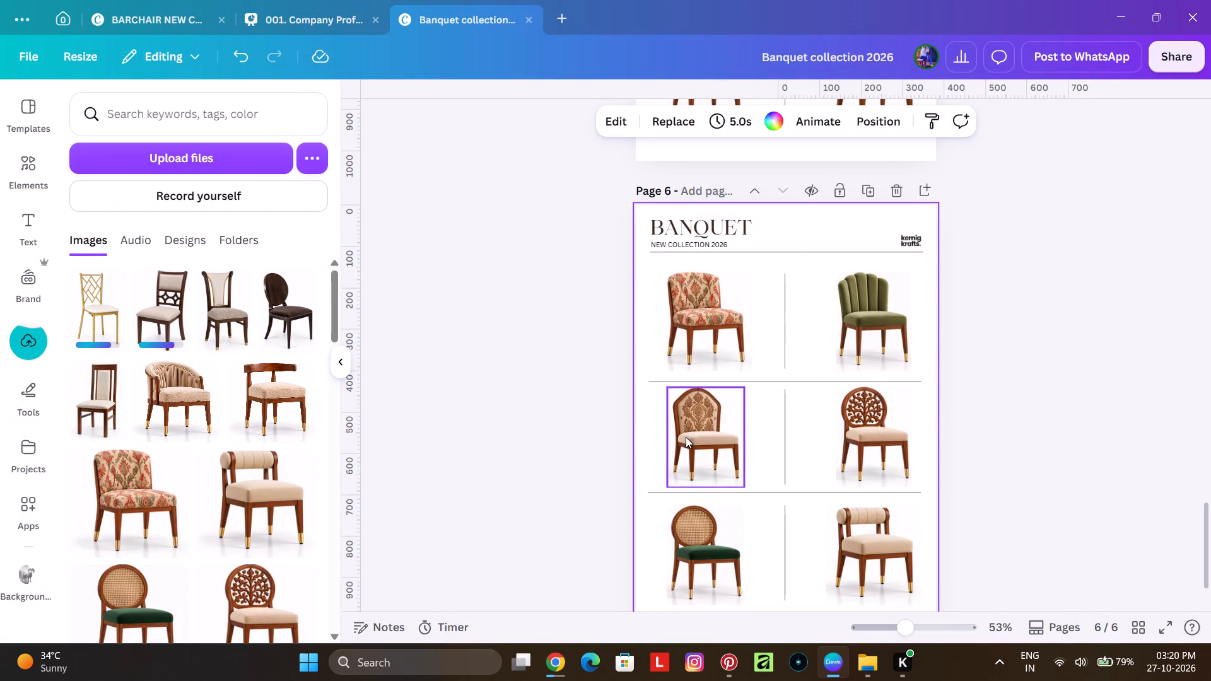
Replace the damask arched-back chair in page 6's middle row with the beige curved open-back chair and widen its image slightly.
{"action": "left_click", "coordinate": [694, 463]}
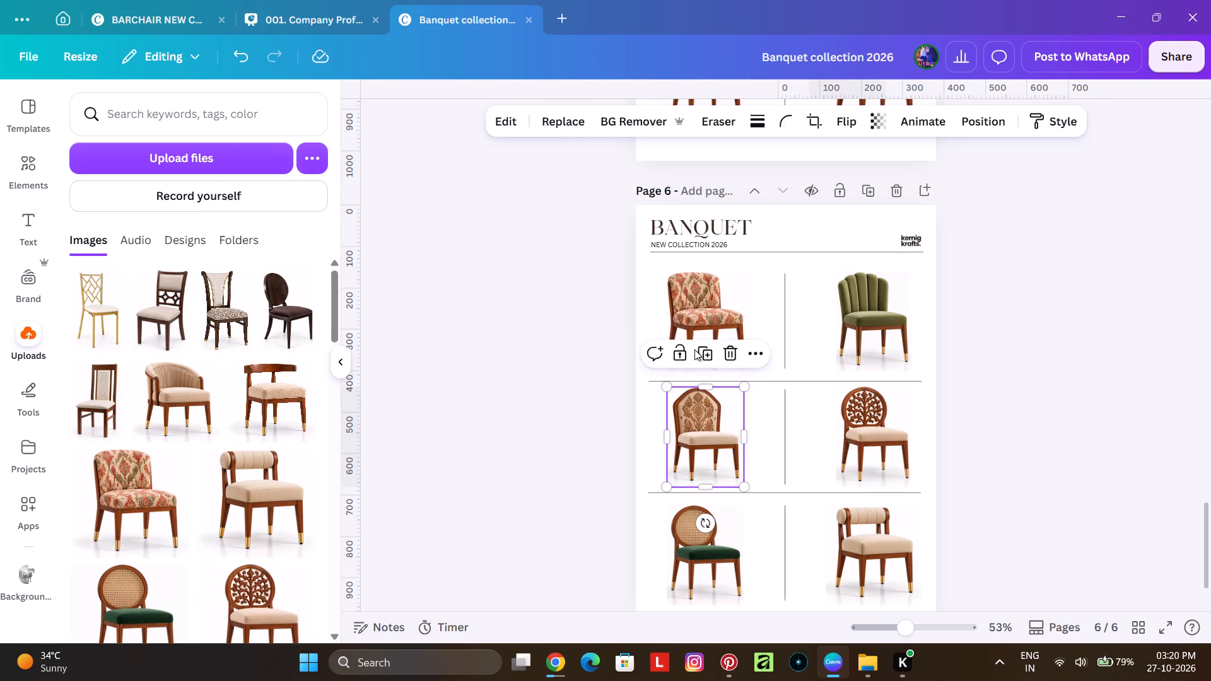
{"action": "left_click", "coordinate": [524, 102]}
{"action": "left_click", "coordinate": [691, 451]}
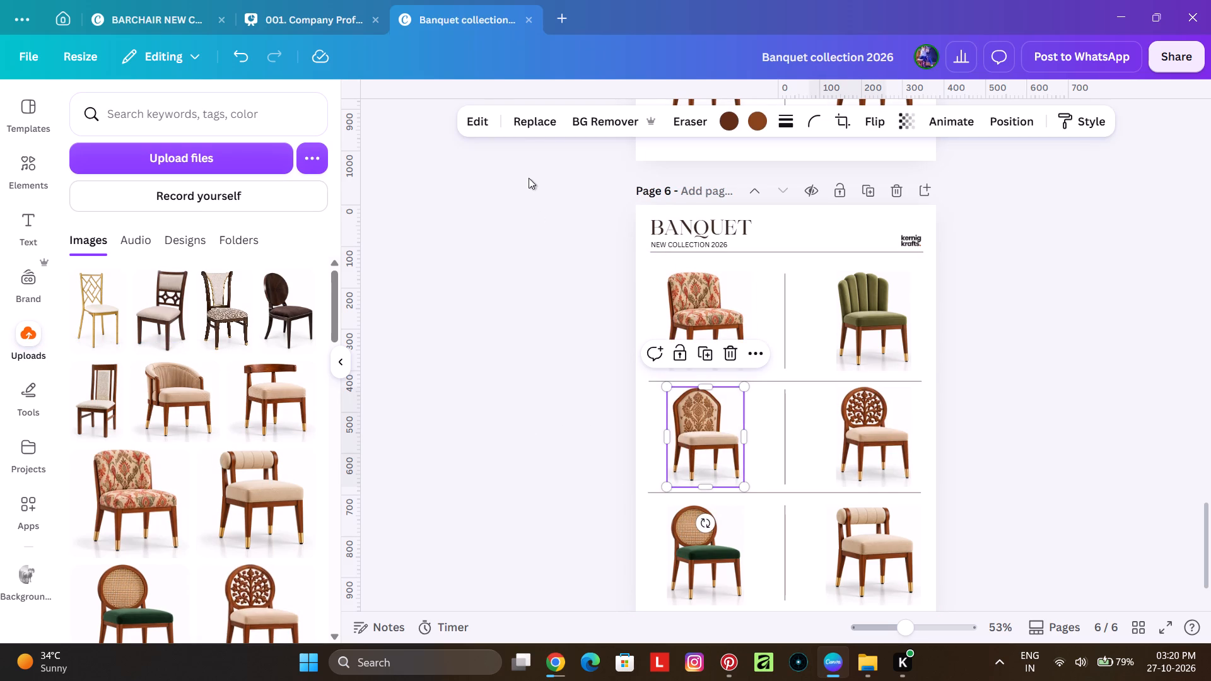
{"action": "left_click", "coordinate": [526, 122]}
{"action": "left_click", "coordinate": [264, 446]}
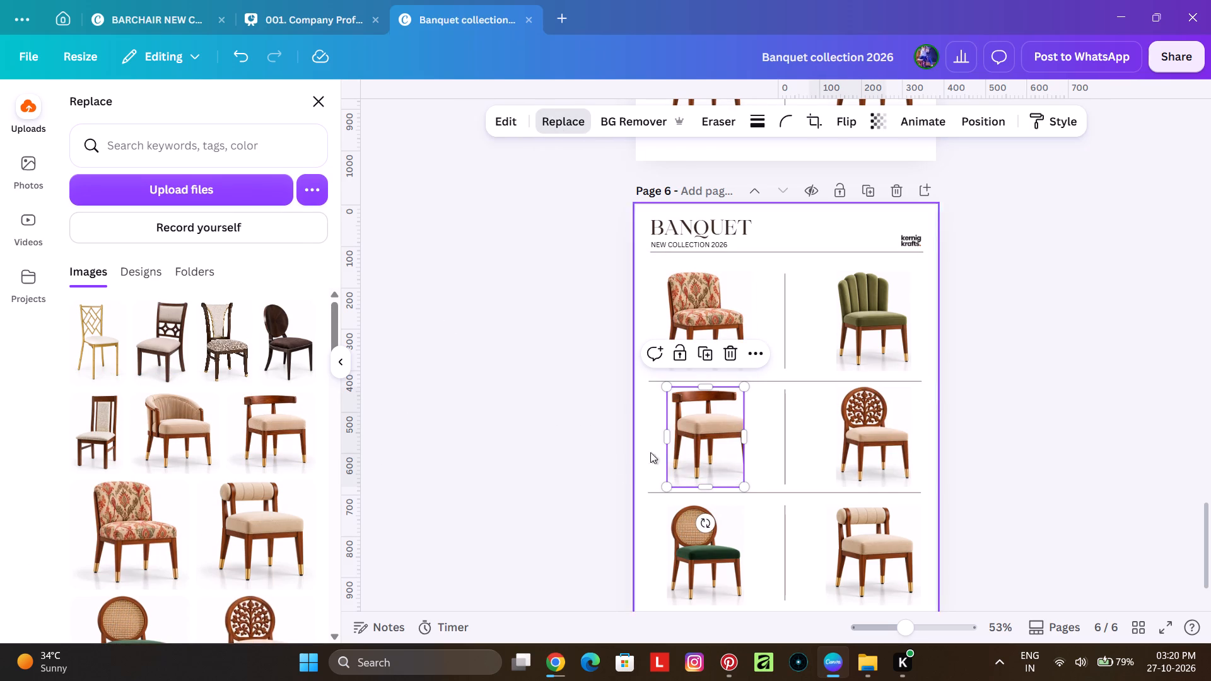
{"action": "left_click_drag", "start_coordinate": [744, 434], "coordinate": [756, 433]}
{"action": "left_click", "coordinate": [544, 453]}
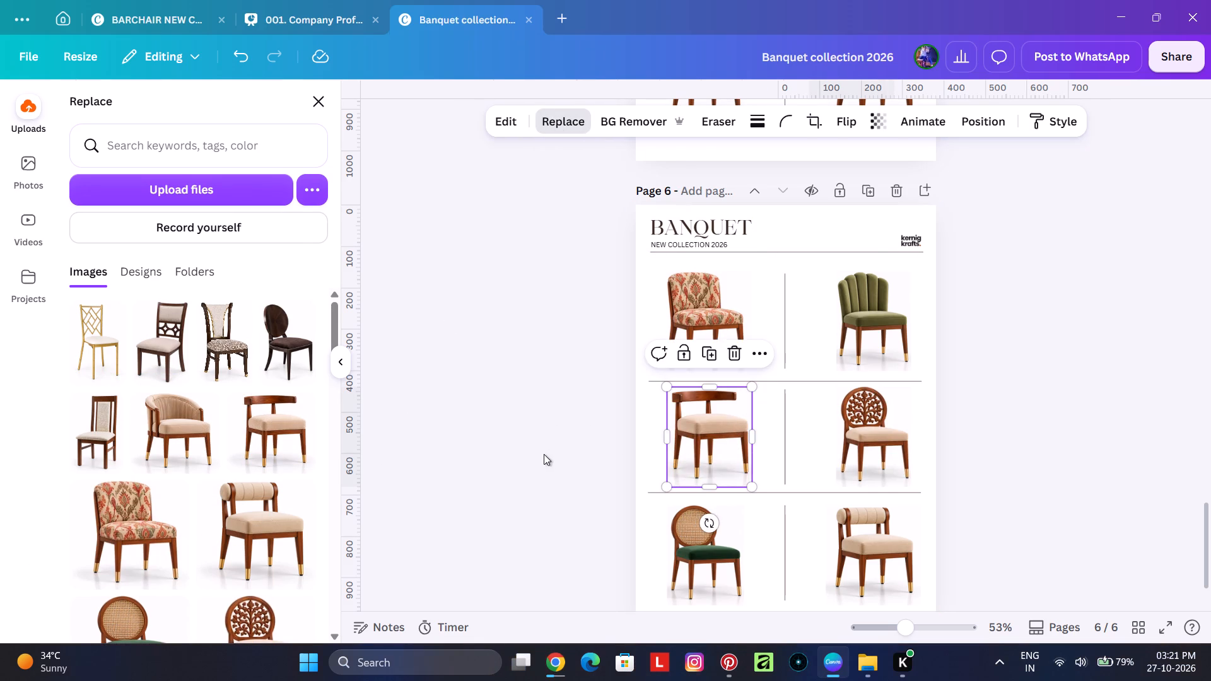
Replace the carved round-back chair in page 6's middle row with the beige barrel-back armchair and widen its image slightly.
{"action": "left_click", "coordinate": [725, 445]}
{"action": "left_click", "coordinate": [407, 127]}
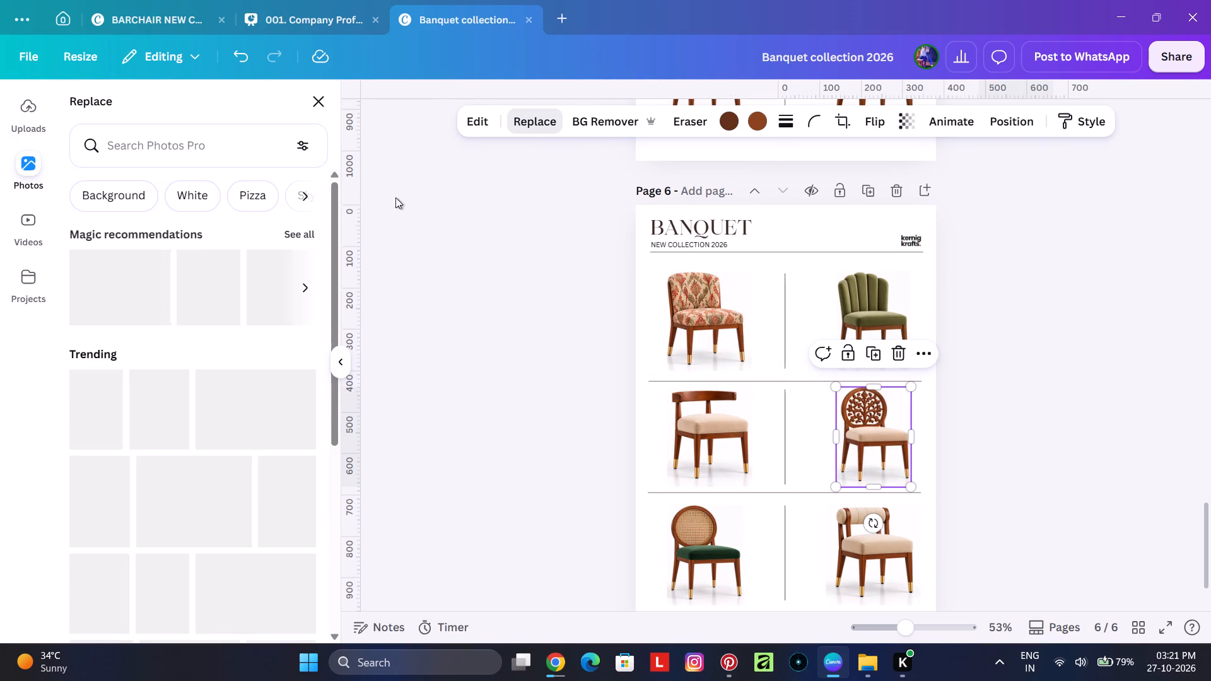
{"action": "left_click", "coordinate": [18, 110]}
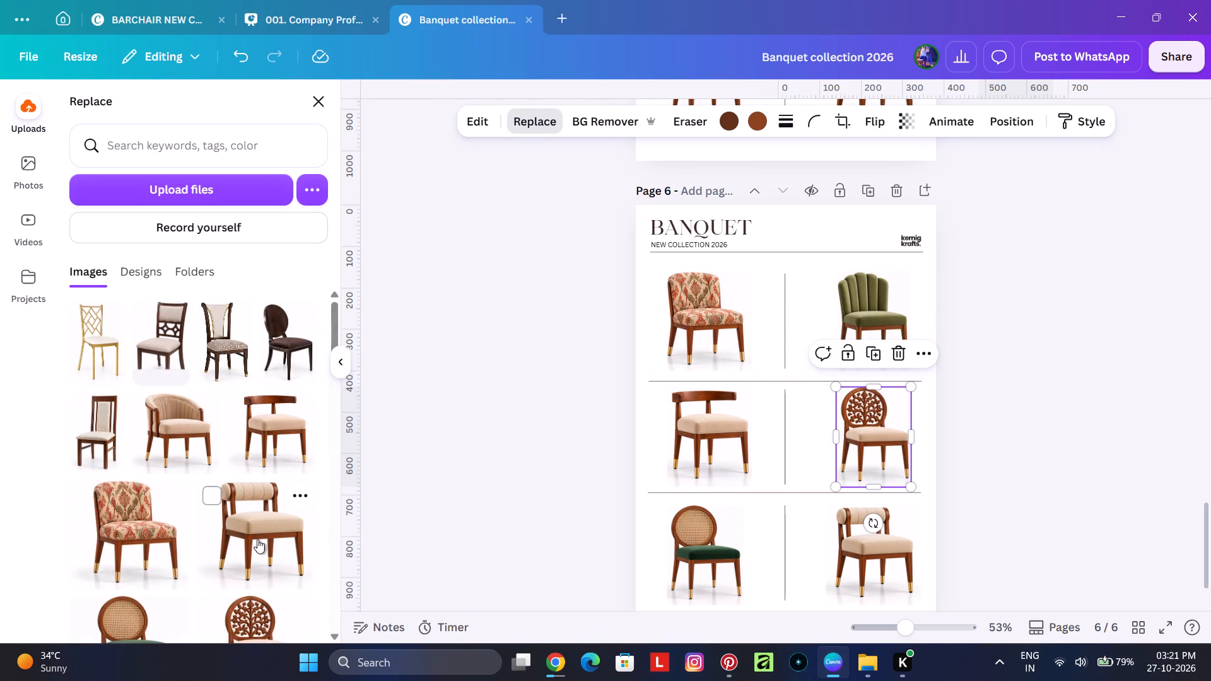
{"action": "left_click", "coordinate": [182, 434]}
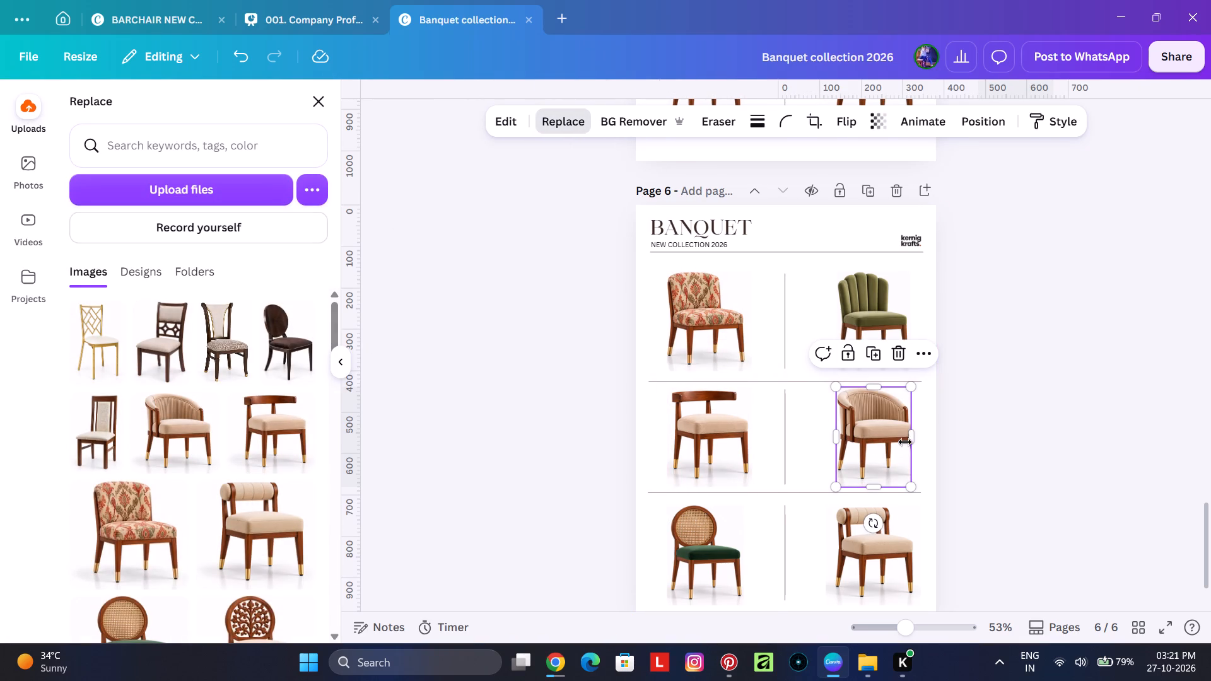
{"action": "left_click_drag", "start_coordinate": [909, 438], "coordinate": [919, 436]}
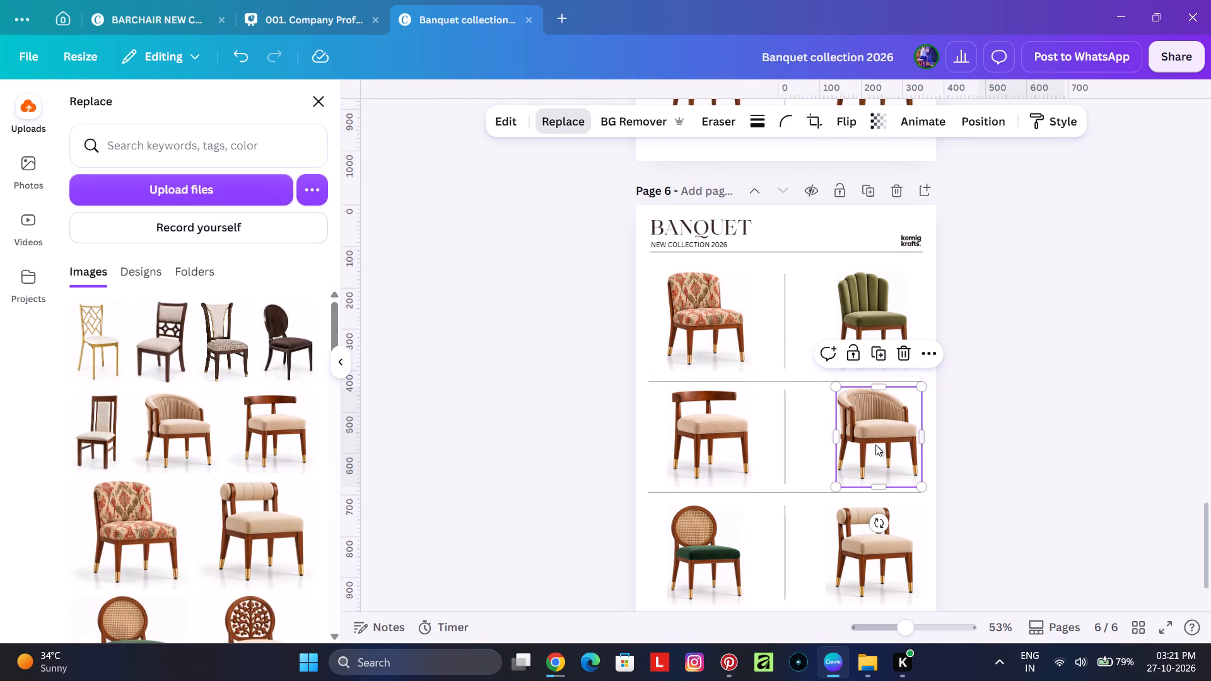
{"action": "left_click", "coordinate": [1060, 472]}
Replace the green-seated cane-back chair in page 6's bottom row with the uploaded walnut high-back chair with cream upholstery.
{"action": "left_click", "coordinate": [591, 544]}
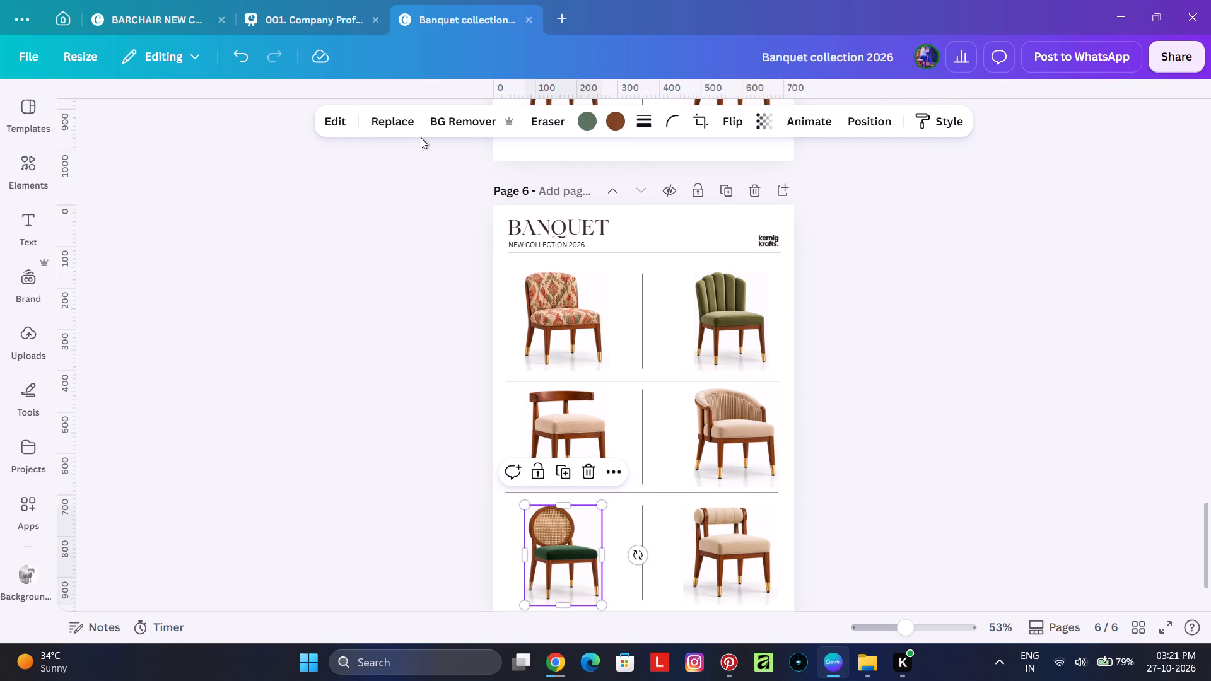
{"action": "left_click", "coordinate": [408, 129]}
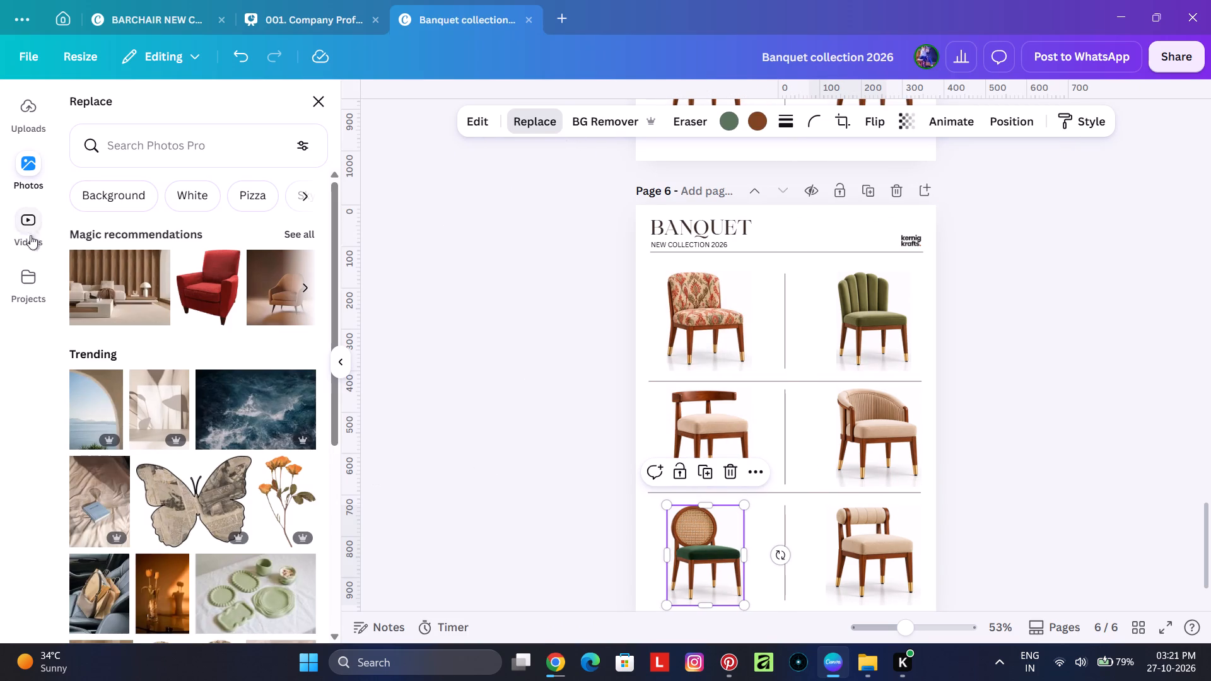
{"action": "left_click", "coordinate": [24, 117]}
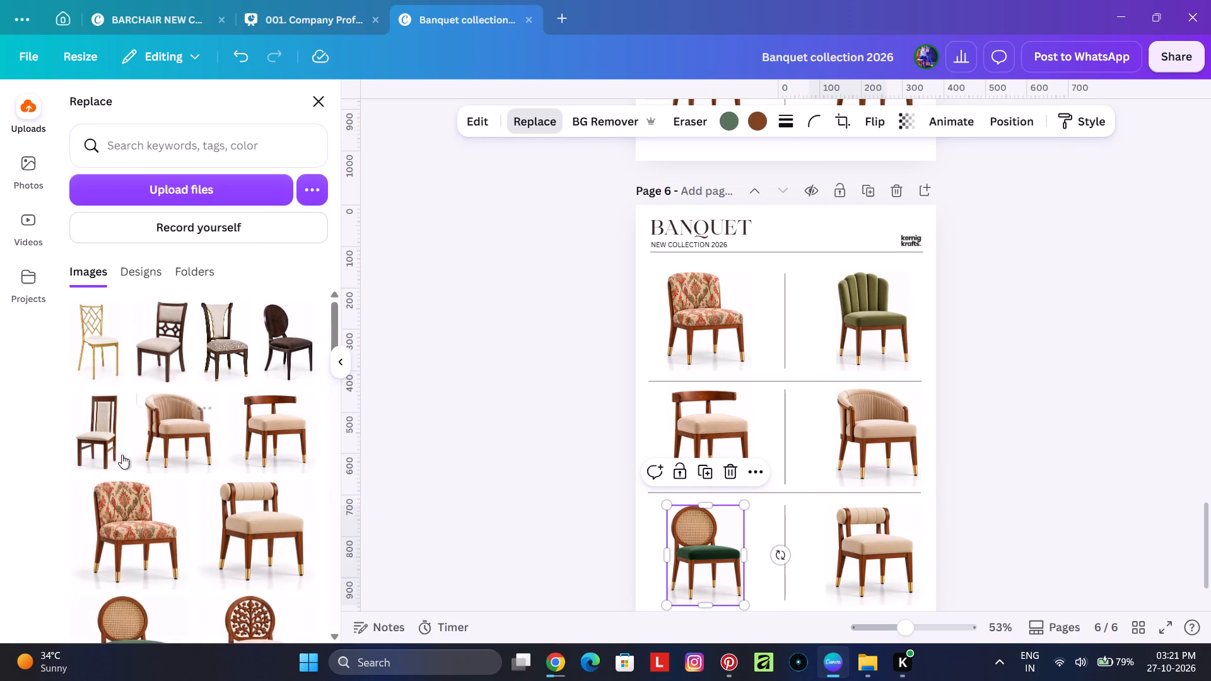
{"action": "left_click", "coordinate": [121, 453]}
Replace the beige rolled-back chair in page 6's bottom row with the uploaded dark walnut round-back chair.
{"action": "scroll", "coordinate": [496, 422], "scroll_direction": "down", "scroll_amount": 1}
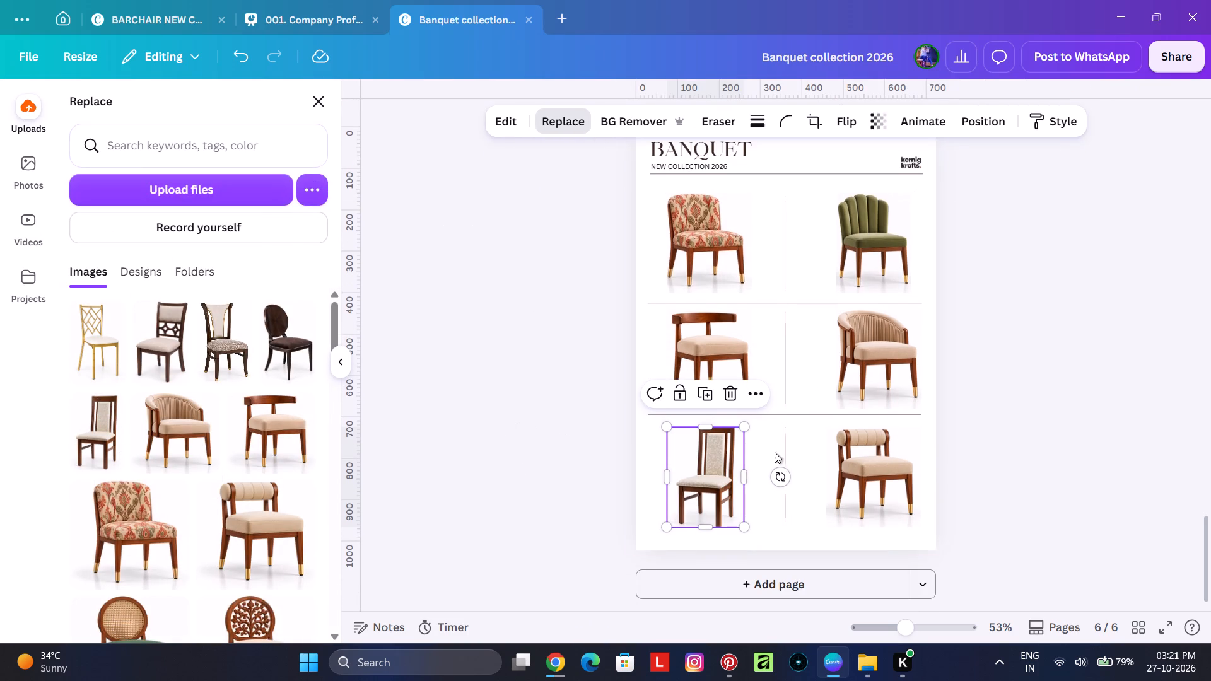
{"action": "left_click", "coordinate": [847, 467]}
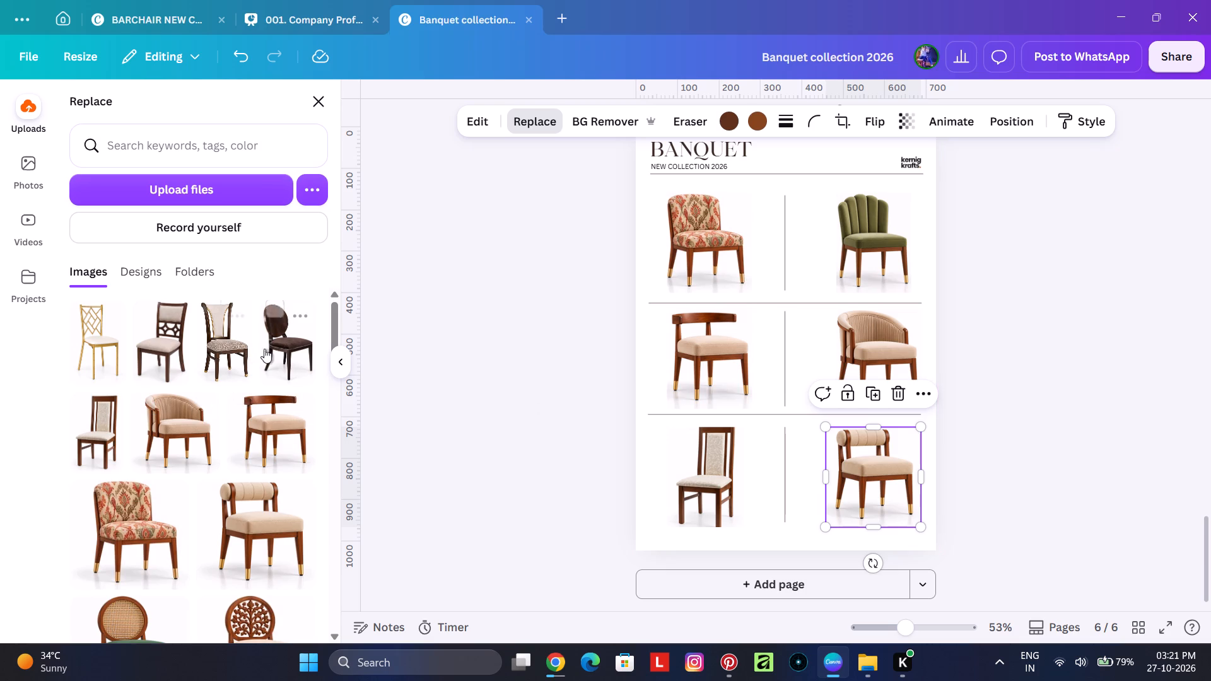
{"action": "left_click", "coordinate": [272, 349]}
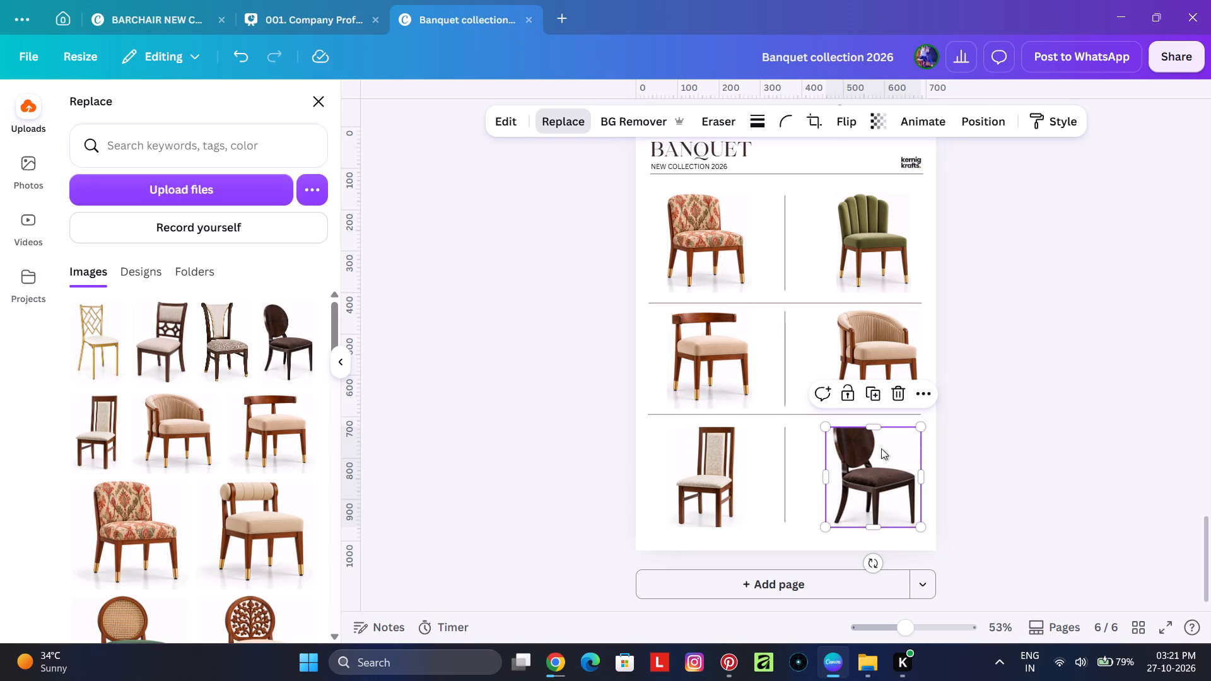
Duplicate page 6 as the base for another catalogue page.
{"action": "scroll", "coordinate": [913, 316], "scroll_direction": "up", "scroll_amount": 2}
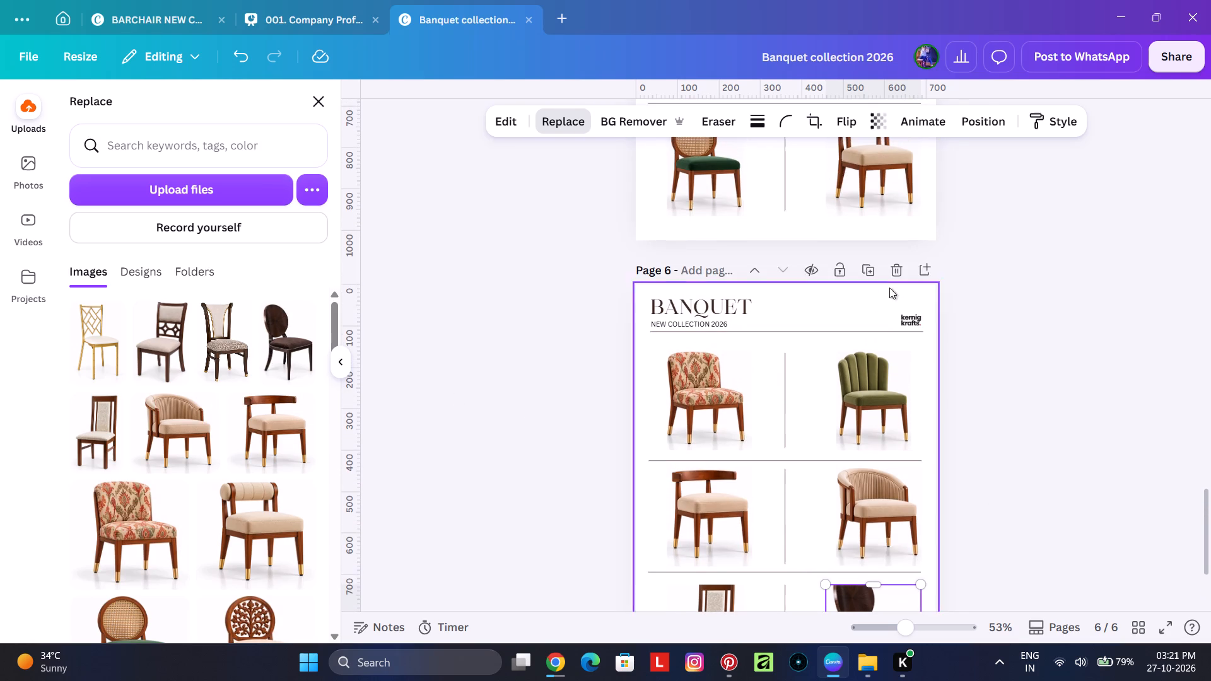
{"action": "left_click", "coordinate": [863, 272]}
Extend the walnut high-back chair's image frame downward and upward on page 6 so the whole chair shows uncropped.
{"action": "scroll", "coordinate": [753, 431], "scroll_direction": "up", "scroll_amount": 2}
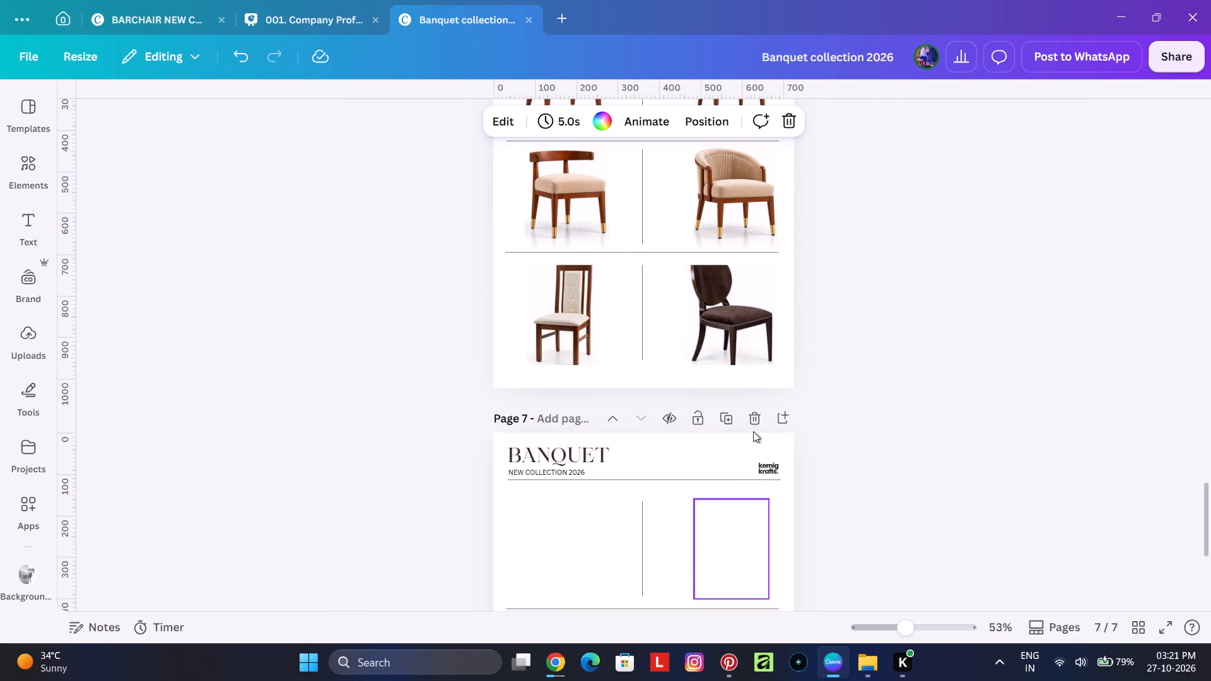
{"action": "scroll", "coordinate": [771, 426], "scroll_direction": "up", "scroll_amount": 2}
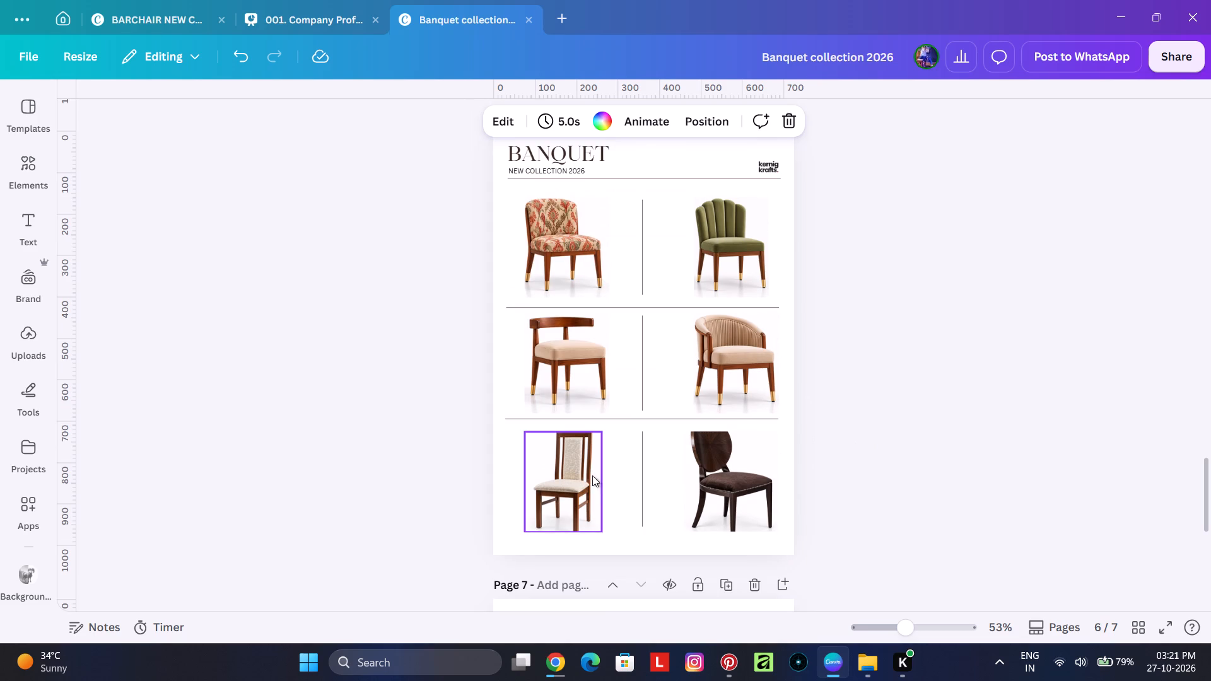
{"action": "scroll", "coordinate": [587, 487], "scroll_direction": "up", "scroll_amount": 4}
{"action": "scroll", "coordinate": [606, 492], "scroll_direction": "down", "scroll_amount": 4}
{"action": "scroll", "coordinate": [575, 481], "scroll_direction": "up", "scroll_amount": 4, "text": "ctrl"}
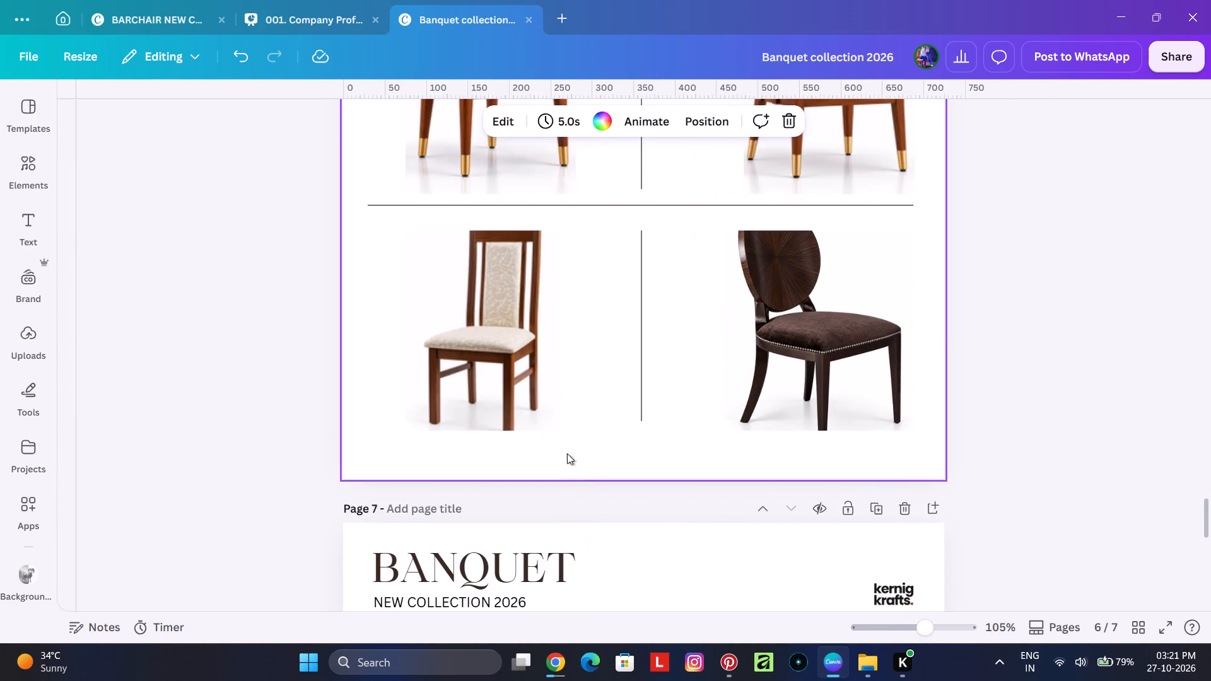
{"action": "scroll", "coordinate": [527, 422], "scroll_direction": "up", "scroll_amount": 1, "text": "ctrl"}
{"action": "left_click", "coordinate": [468, 351]}
{"action": "left_click_drag", "start_coordinate": [447, 429], "coordinate": [451, 438]}
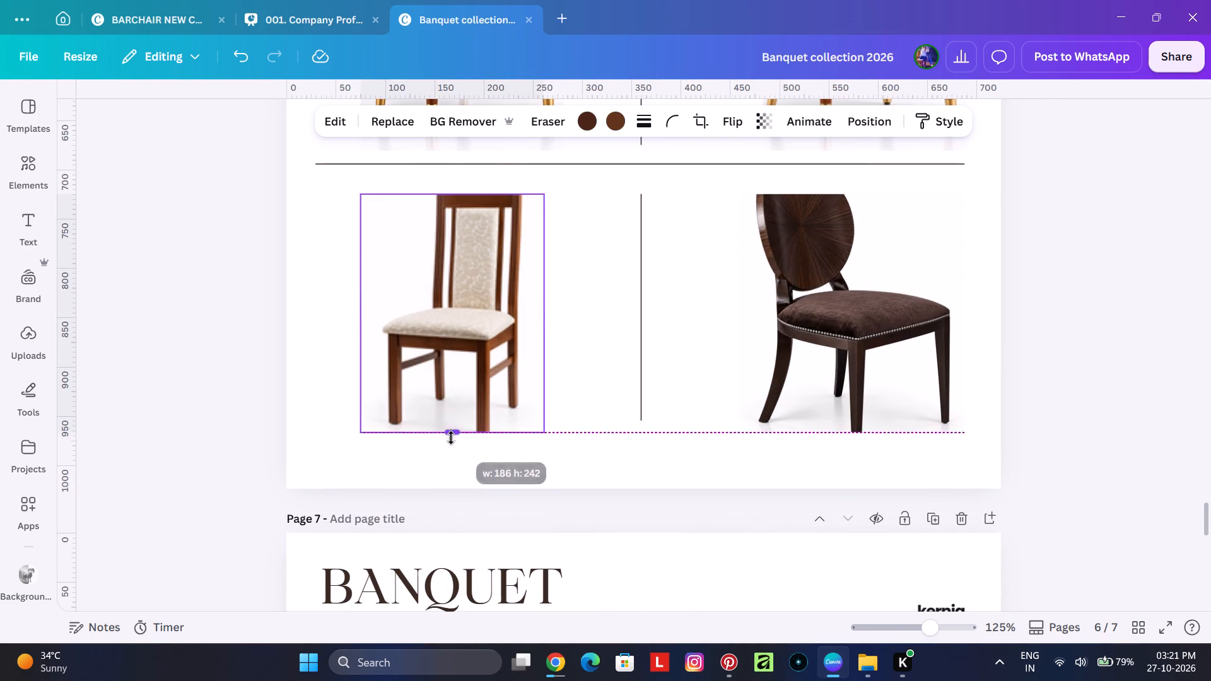
{"action": "left_click_drag", "start_coordinate": [451, 438], "coordinate": [451, 440]}
{"action": "left_click_drag", "start_coordinate": [455, 197], "coordinate": [457, 194]}
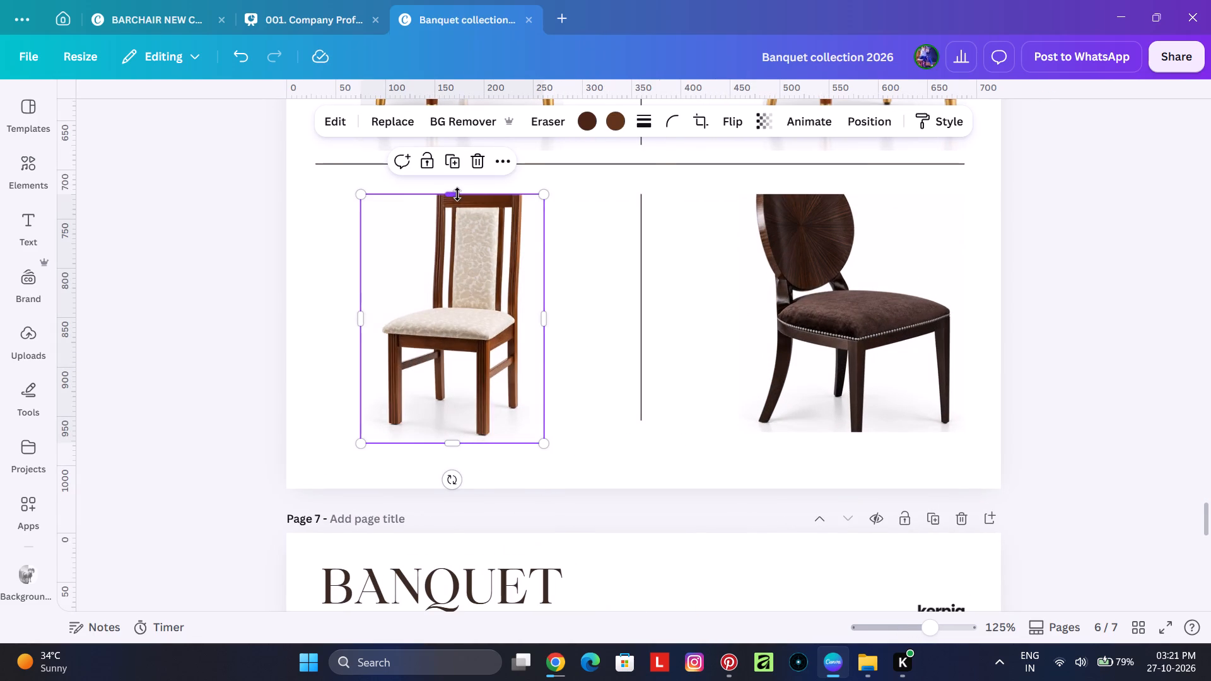
{"action": "left_click_drag", "start_coordinate": [457, 194], "coordinate": [464, 179]}
{"action": "left_click", "coordinate": [274, 255]}
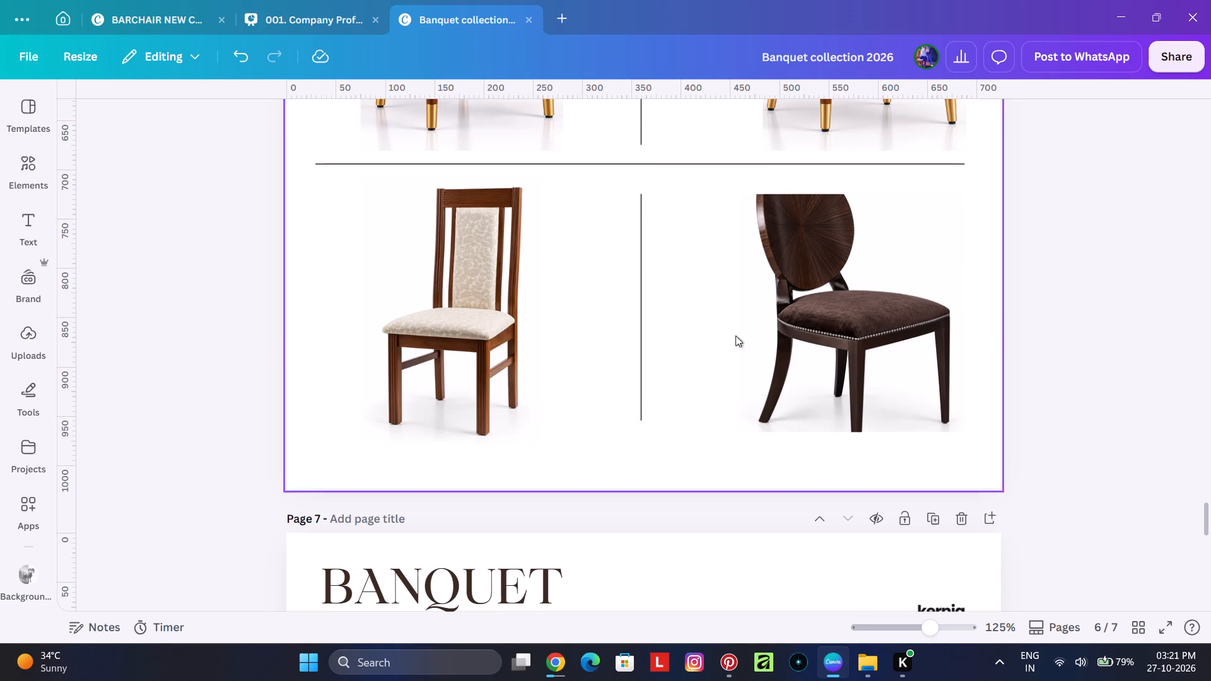
Extend the dark round-back chair's frame on page 6 to uncrop the chair and scale the image to about 202 by 276.
{"action": "left_click", "coordinate": [811, 335]}
{"action": "left_click_drag", "start_coordinate": [853, 431], "coordinate": [858, 453]}
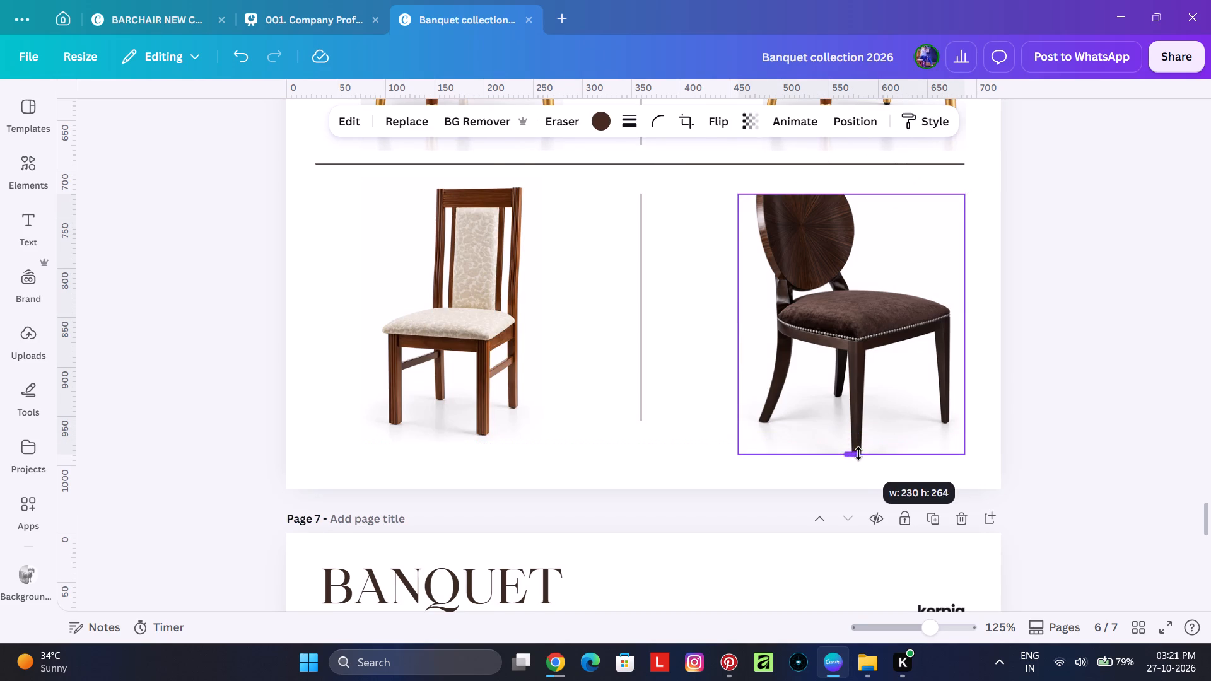
{"action": "left_click_drag", "start_coordinate": [858, 453], "coordinate": [862, 465]}
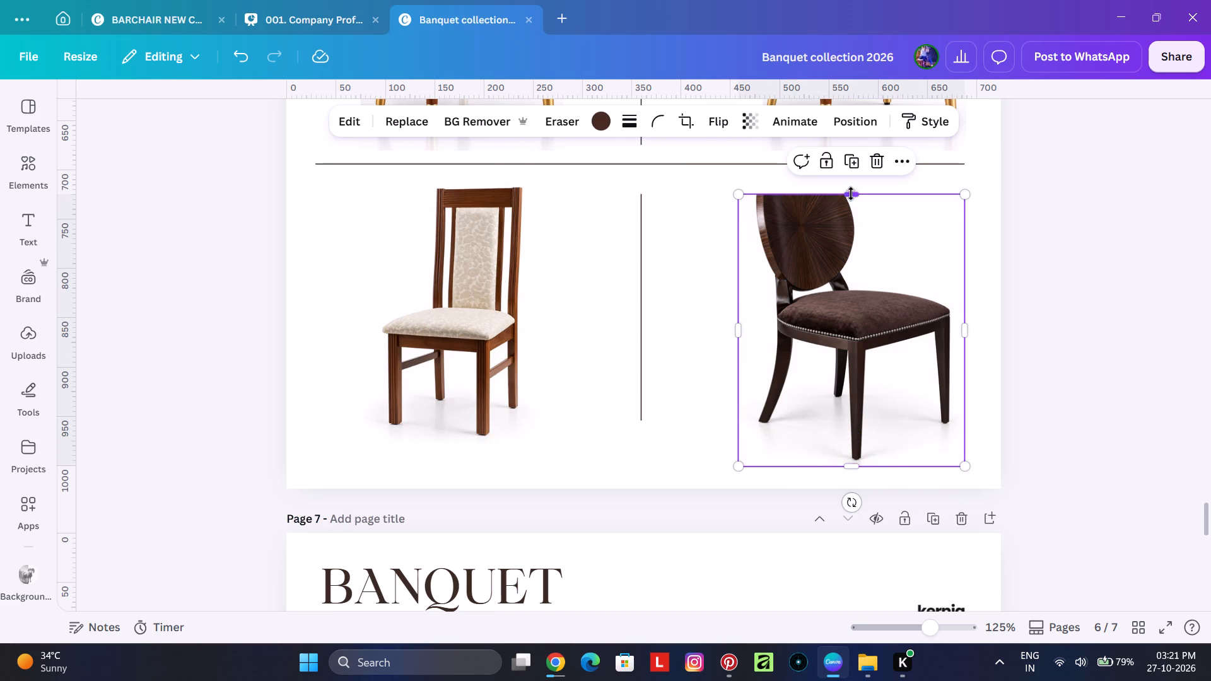
{"action": "left_click_drag", "start_coordinate": [851, 194], "coordinate": [858, 165]}
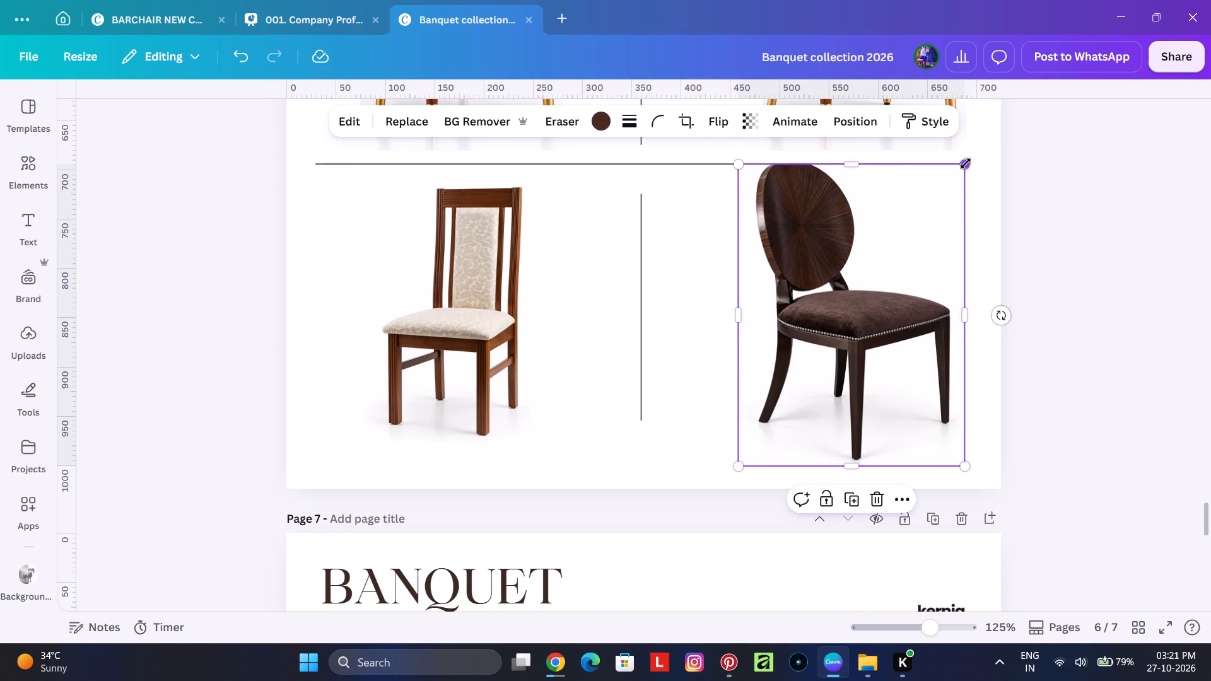
{"action": "left_click_drag", "start_coordinate": [968, 163], "coordinate": [949, 181]}
{"action": "left_click_drag", "start_coordinate": [856, 183], "coordinate": [856, 178]}
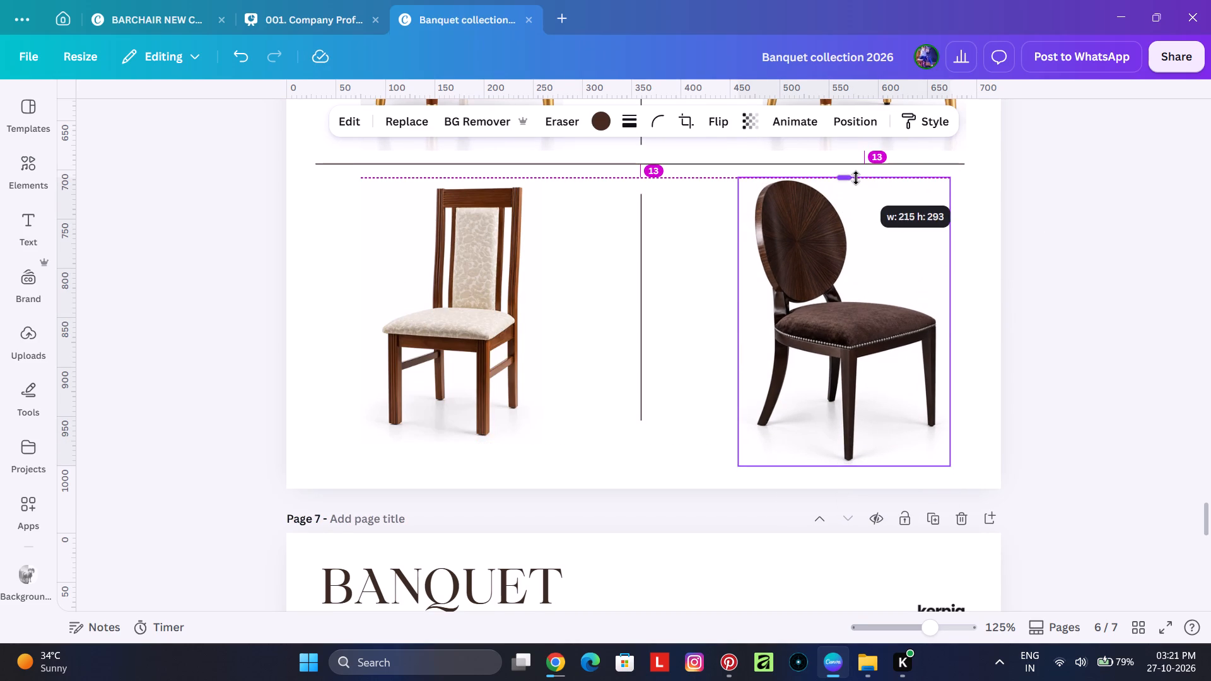
{"action": "left_click_drag", "start_coordinate": [856, 178], "coordinate": [856, 177]}
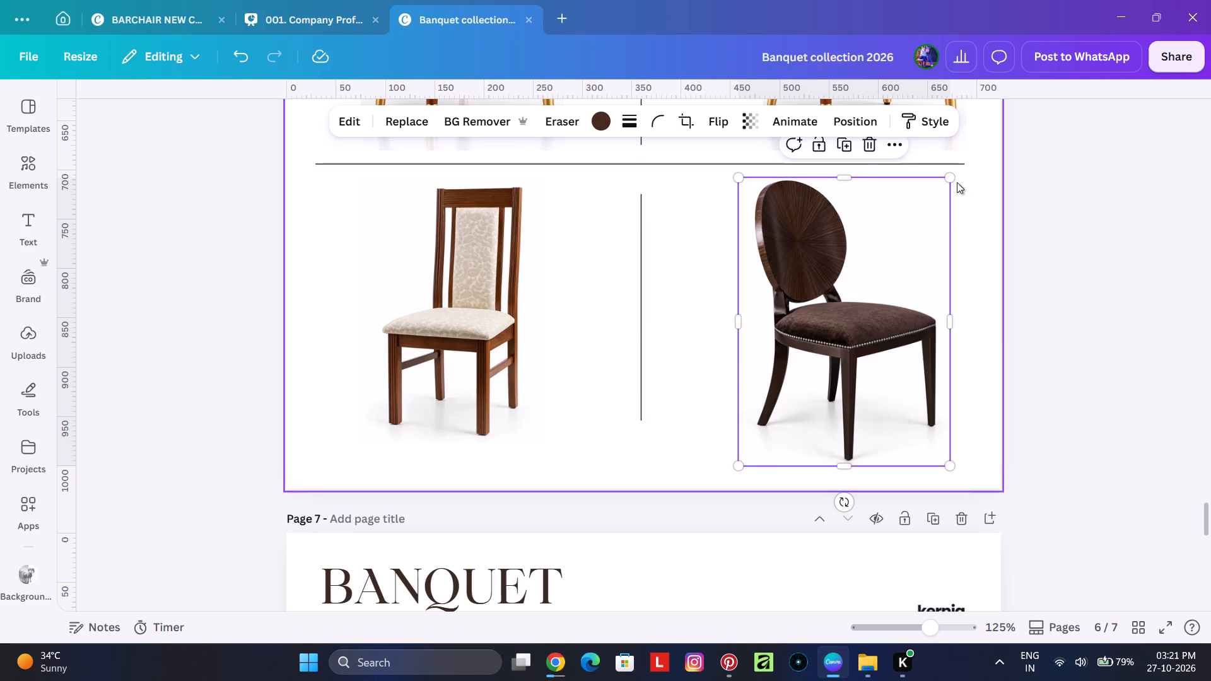
{"action": "left_click_drag", "start_coordinate": [954, 180], "coordinate": [933, 194]}
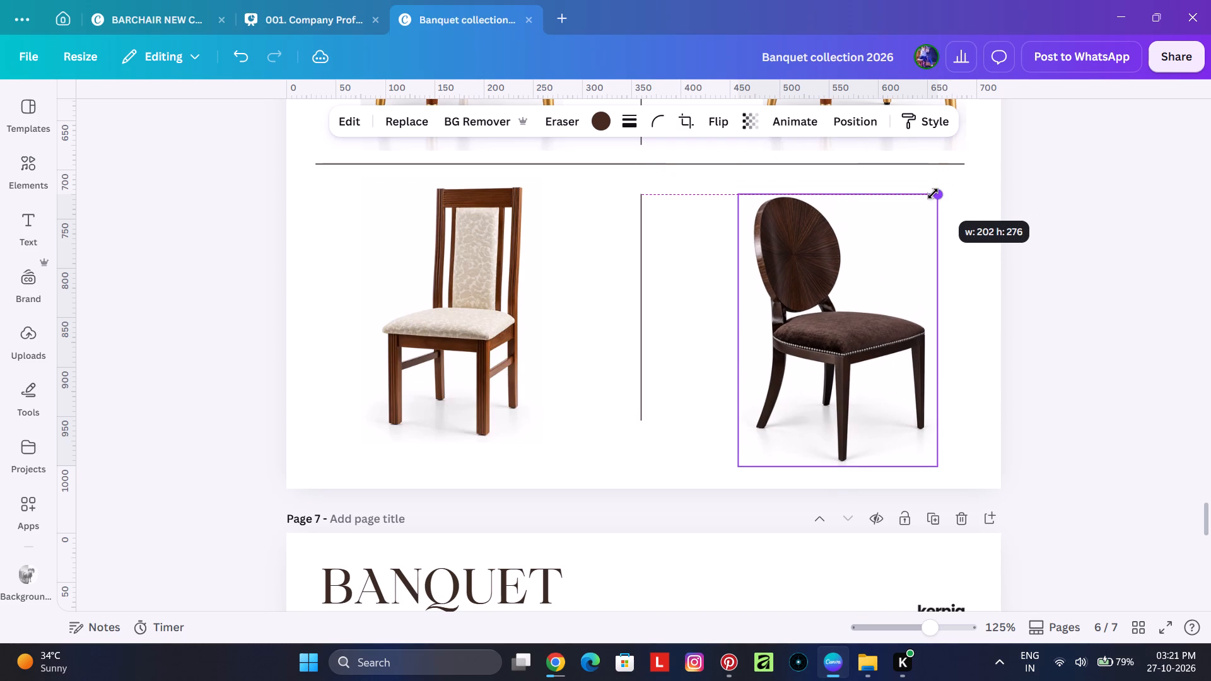
{"action": "left_click_drag", "start_coordinate": [933, 194], "coordinate": [933, 194]}
Move the dark round-back chair up on page 6, aligning its image top with the neighbouring high-back chair's image.
{"action": "left_click_drag", "start_coordinate": [864, 302], "coordinate": [862, 288]}
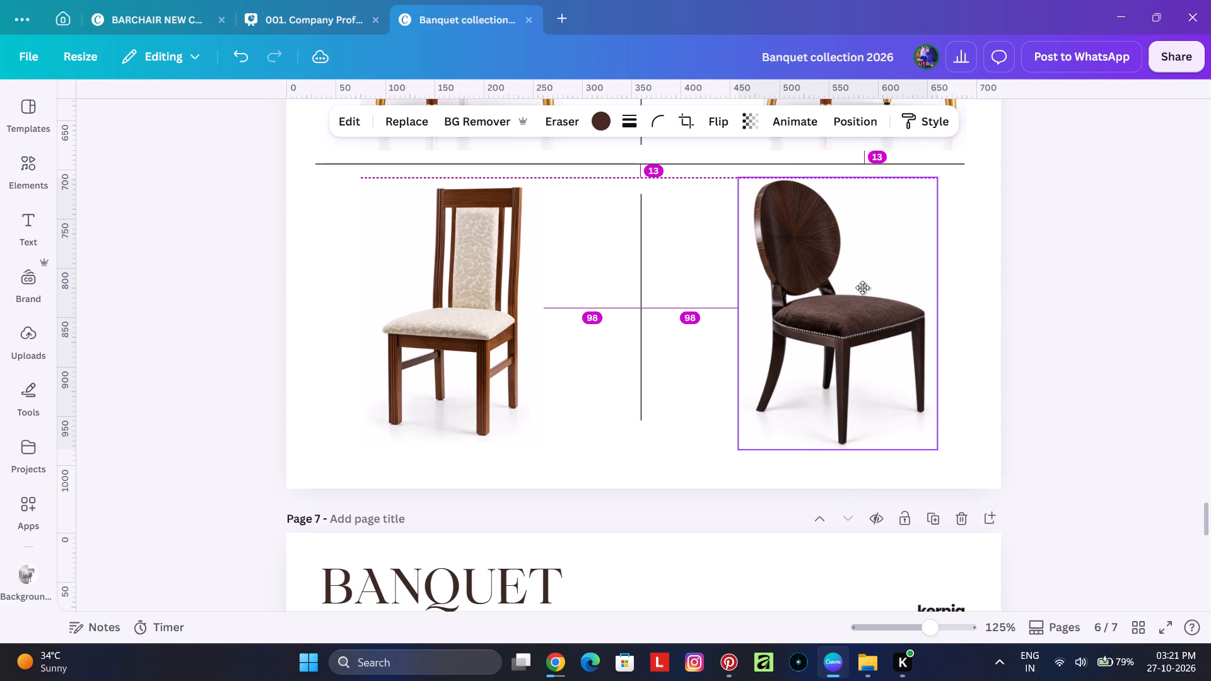
{"action": "left_click_drag", "start_coordinate": [862, 288], "coordinate": [864, 288]}
{"action": "left_click_drag", "start_coordinate": [864, 288], "coordinate": [863, 288]}
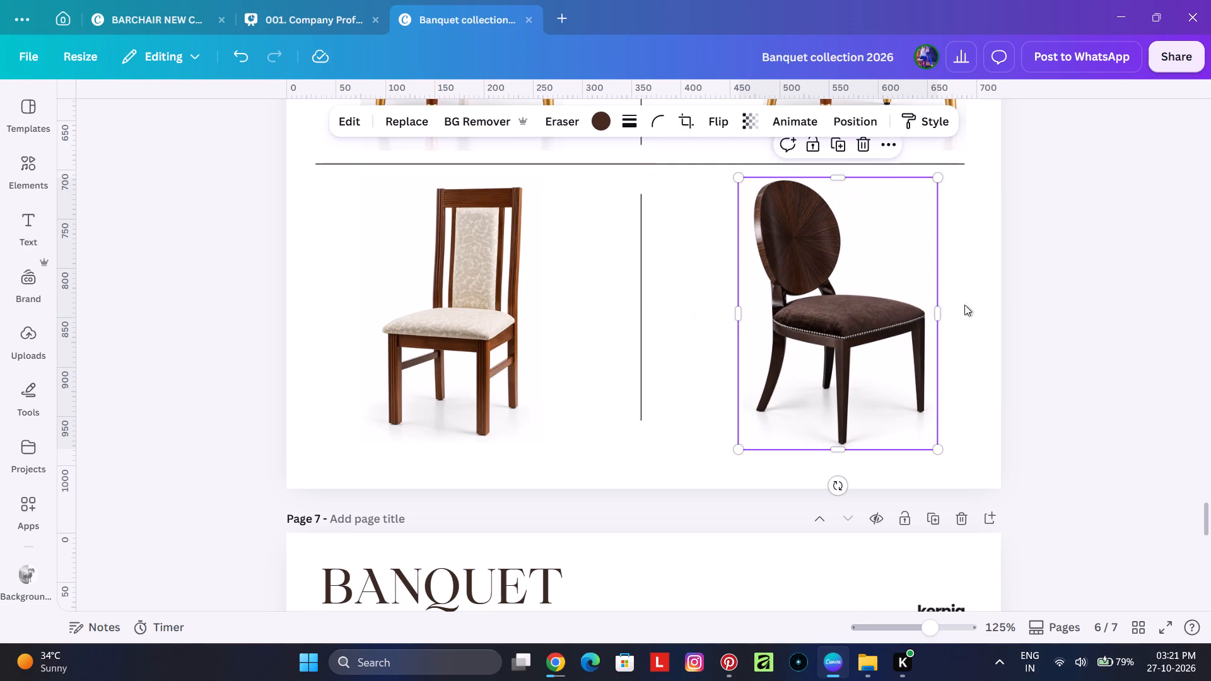
{"action": "left_click", "coordinate": [1044, 315]}
Nudge the dark round-back chair on page 6 slightly to the right to line it up with the chairs above.
{"action": "scroll", "coordinate": [1044, 315], "scroll_direction": "down", "scroll_amount": 5, "text": "ctrl"}
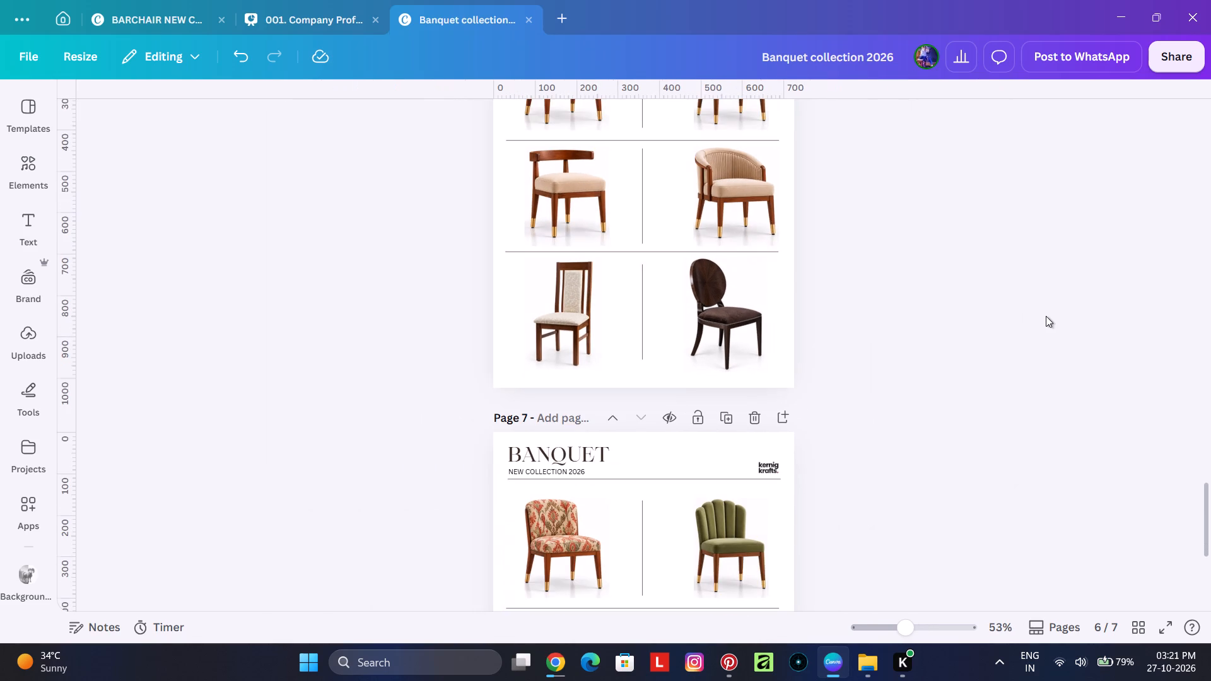
{"action": "left_click", "coordinate": [717, 282]}
{"action": "key", "text": "Right"}
{"action": "key", "text": "Right"}
{"action": "key", "text": "Right"}
{"action": "key", "text": "Right"}
{"action": "key", "text": "Right"}
{"action": "key", "text": "Right"}
{"action": "key", "text": "Right"}
{"action": "key", "text": "Right"}
{"action": "key", "text": "Right"}
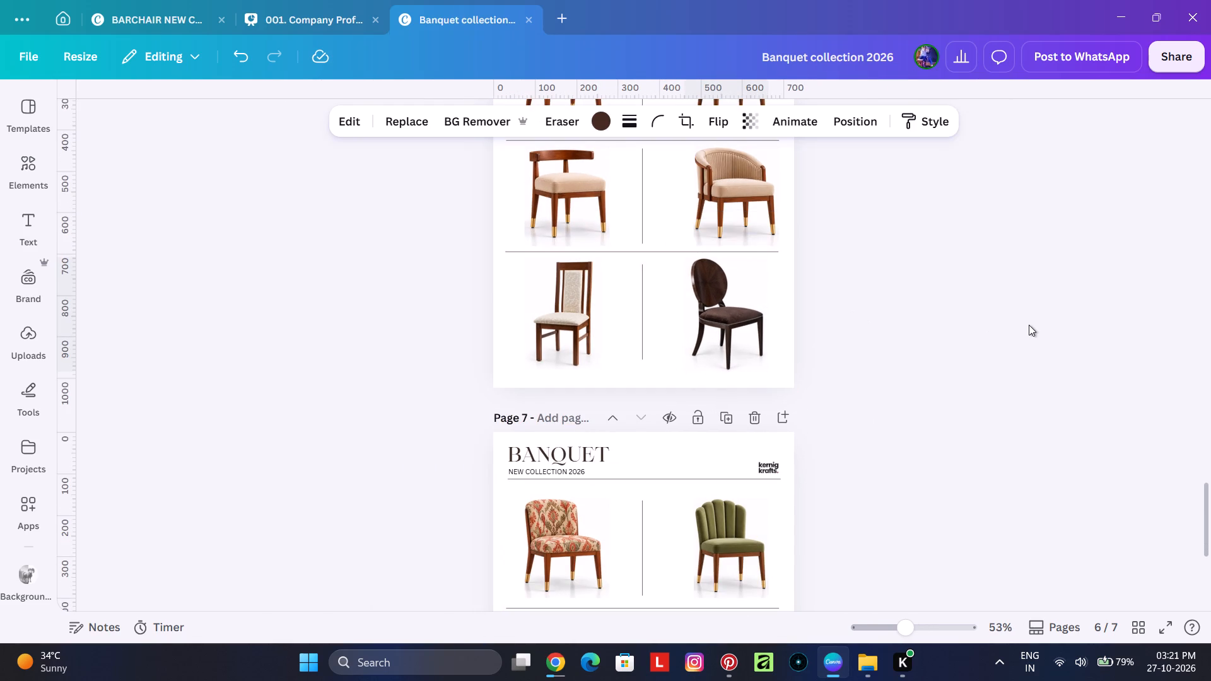
{"action": "key", "text": "Right"}
{"action": "key", "text": "Left"}
{"action": "key", "text": "Left"}
{"action": "key", "text": "Left"}
{"action": "key", "text": "Left"}
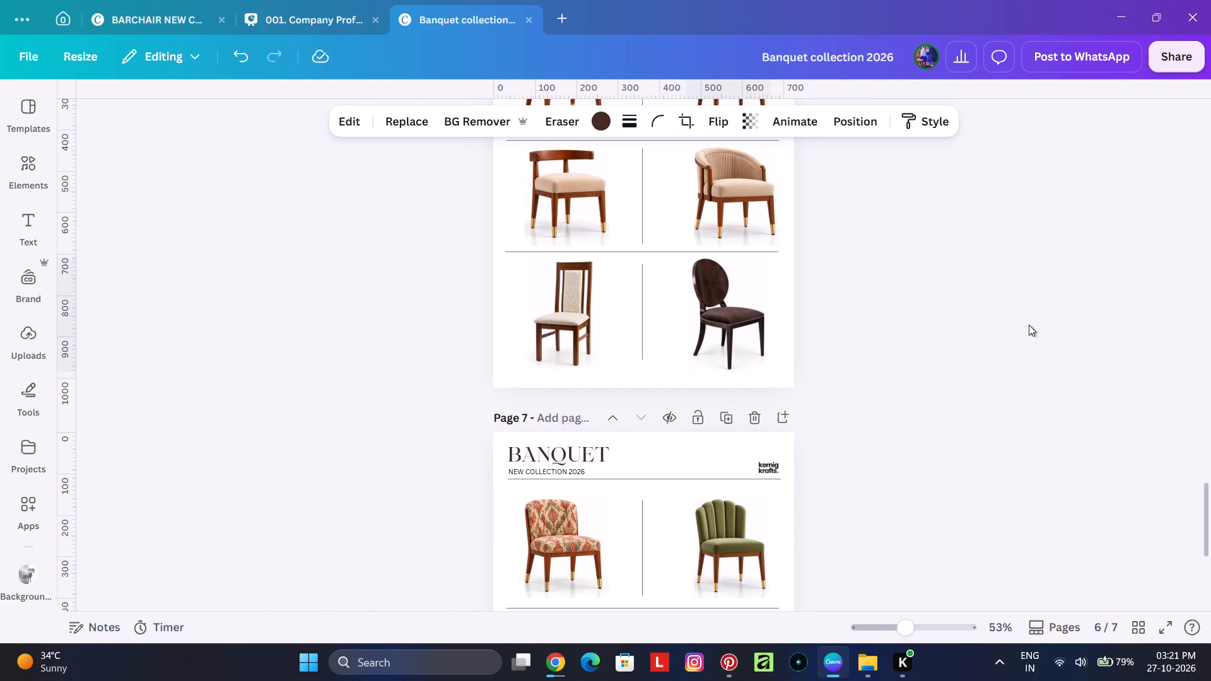
{"action": "key", "text": "Left"}
{"action": "key", "text": "Left"}
{"action": "key", "text": "Right"}
{"action": "key", "text": "Right"}
{"action": "key", "text": "Right"}
{"action": "key", "text": "Right"}
{"action": "key", "text": "Right"}
{"action": "key", "text": "Right"}
{"action": "key", "text": "Right"}
{"action": "key", "text": "Right"}
{"action": "key", "text": "Right"}
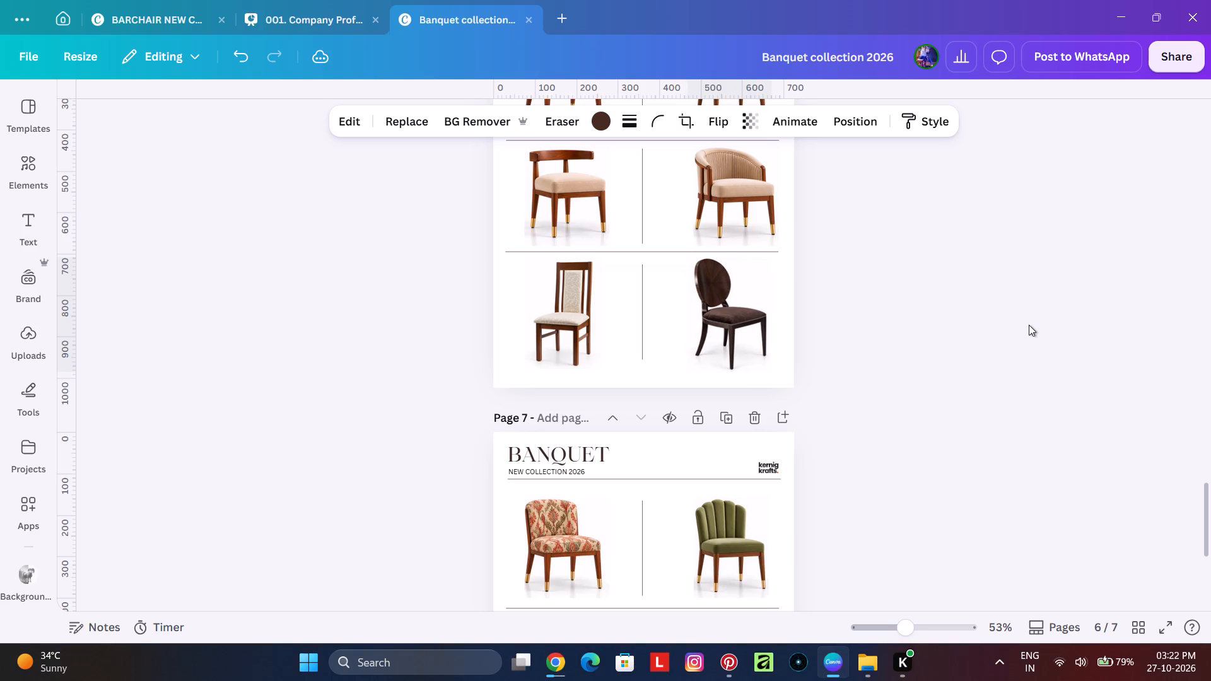
{"action": "key", "text": "Right"}
{"action": "key", "text": "Right"}
{"action": "key", "text": "Right"}
{"action": "key", "text": "Left"}
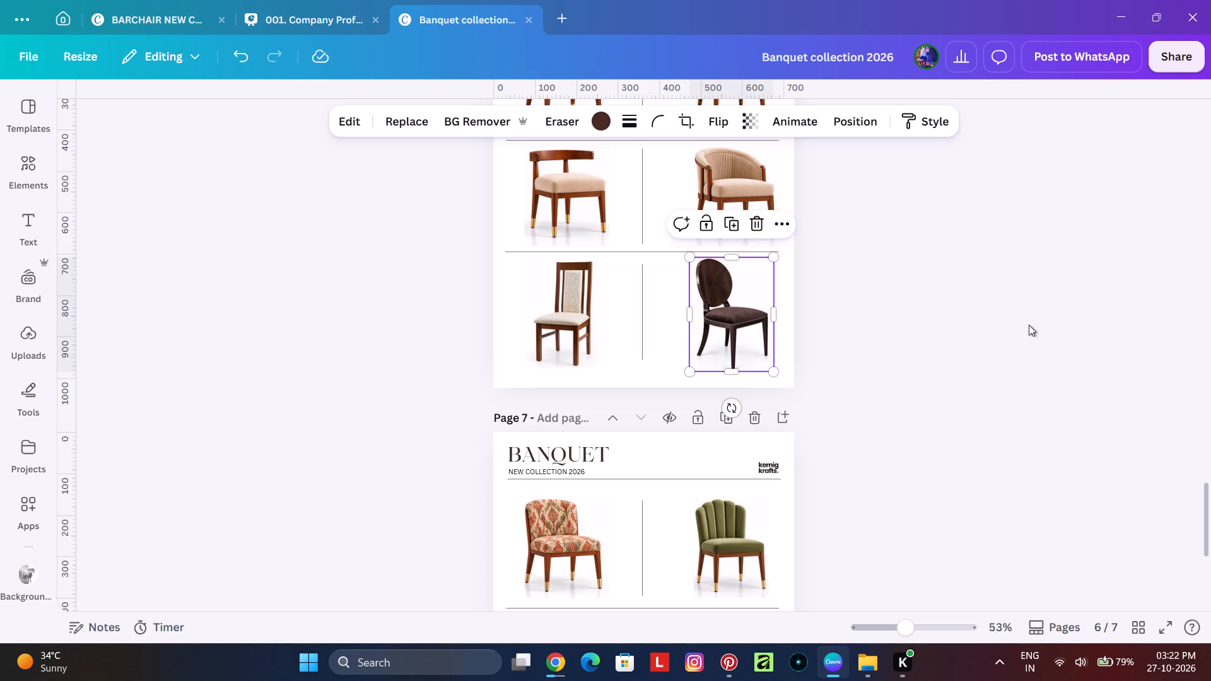
{"action": "left_click", "coordinate": [964, 347]}
Replace the patterned chair in page 7's top row with the uploaded dark walnut and gold upholstered dining chair image.
{"action": "scroll", "coordinate": [980, 350], "scroll_direction": "down", "scroll_amount": 3}
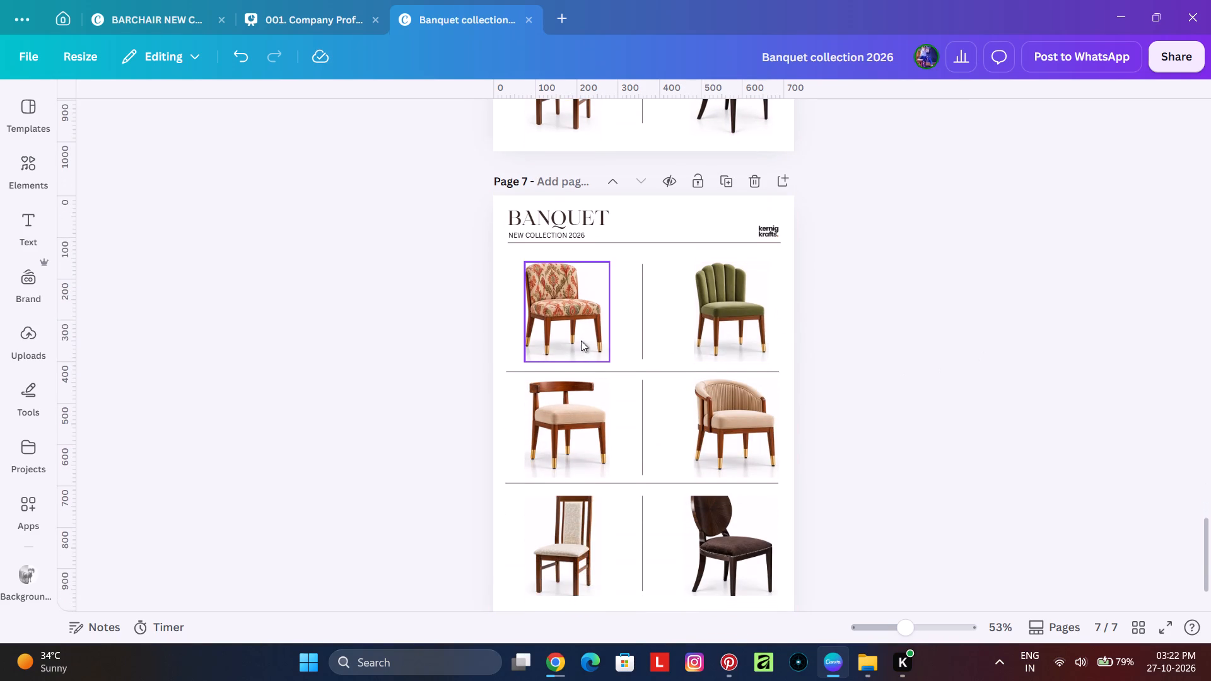
{"action": "scroll", "coordinate": [647, 445], "scroll_direction": "up", "scroll_amount": 2}
{"action": "scroll", "coordinate": [653, 434], "scroll_direction": "down", "scroll_amount": 1, "text": "ctrl"}
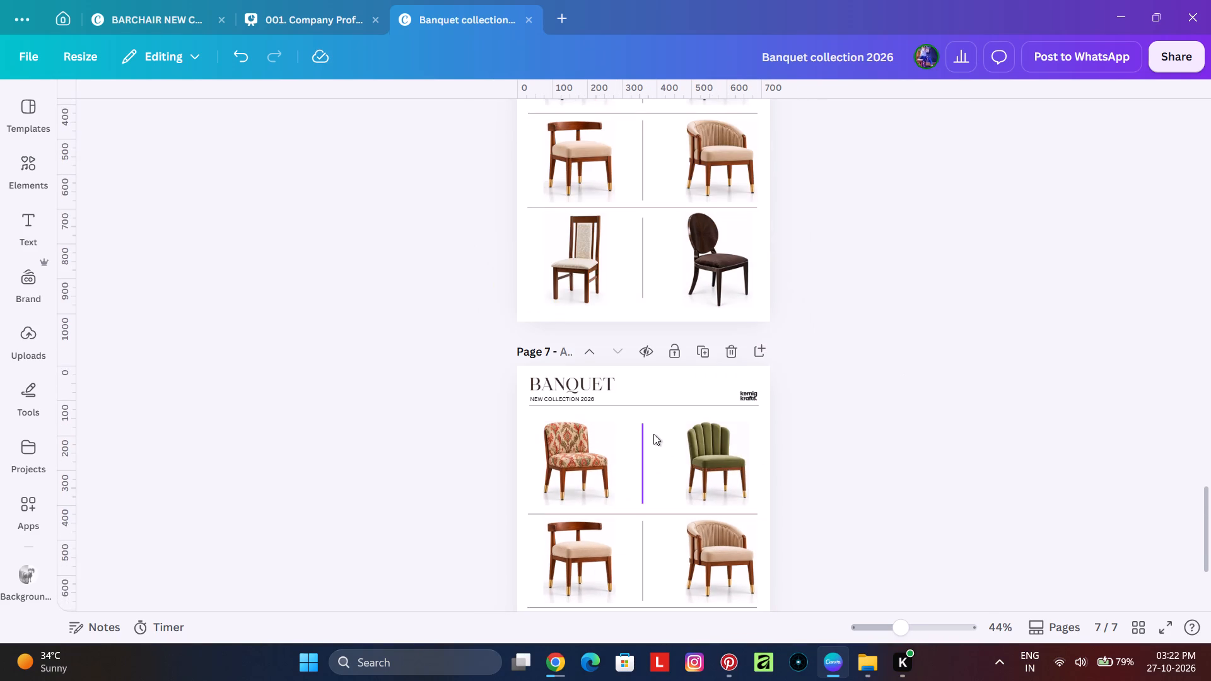
{"action": "scroll", "coordinate": [681, 414], "scroll_direction": "down", "scroll_amount": 1}
{"action": "left_click", "coordinate": [591, 385]}
{"action": "left_click", "coordinate": [421, 112]}
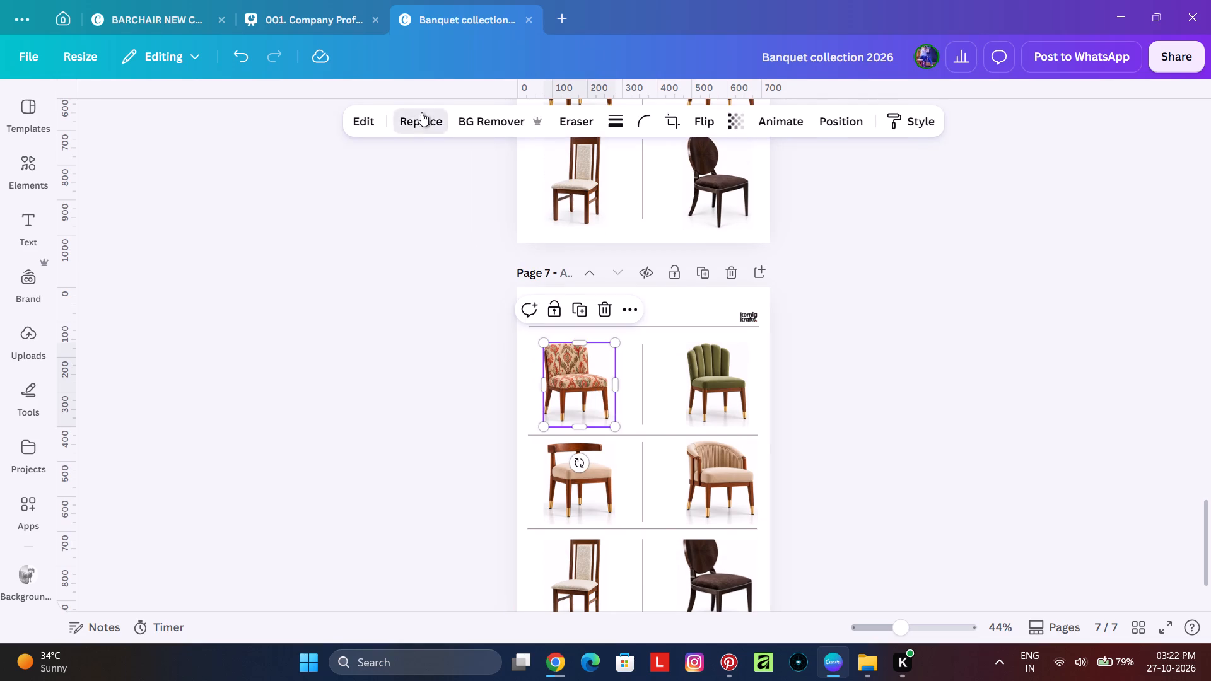
{"action": "left_click", "coordinate": [18, 102]}
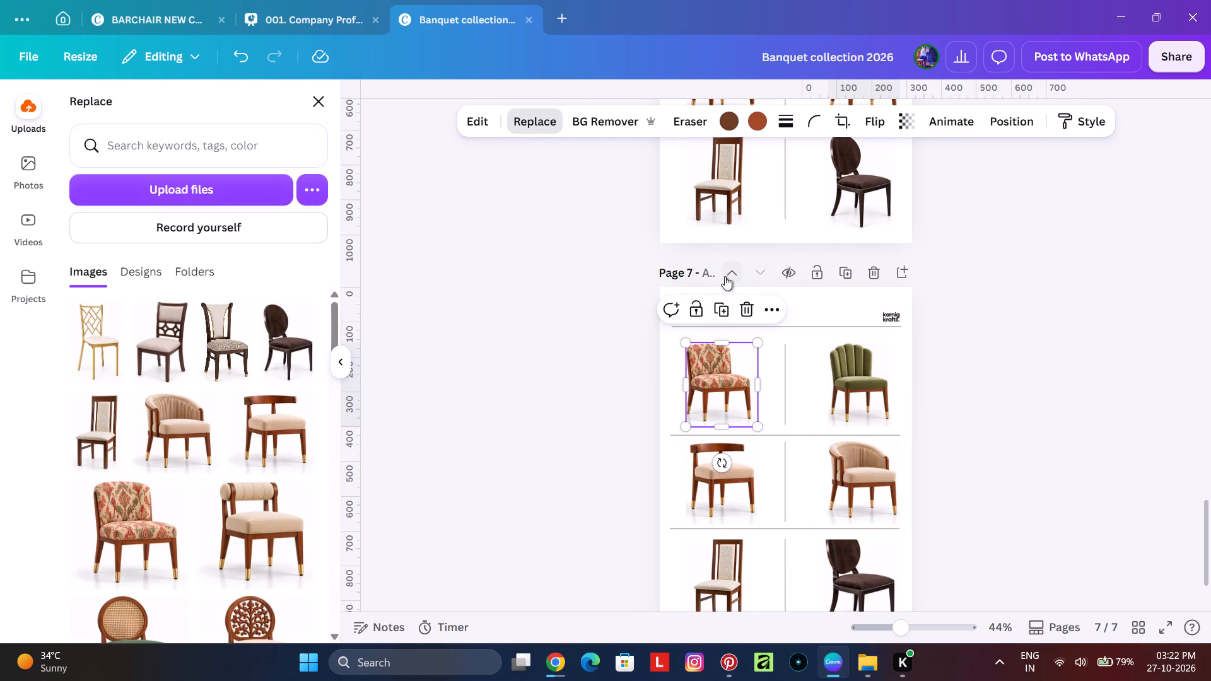
{"action": "left_click", "coordinate": [237, 366]}
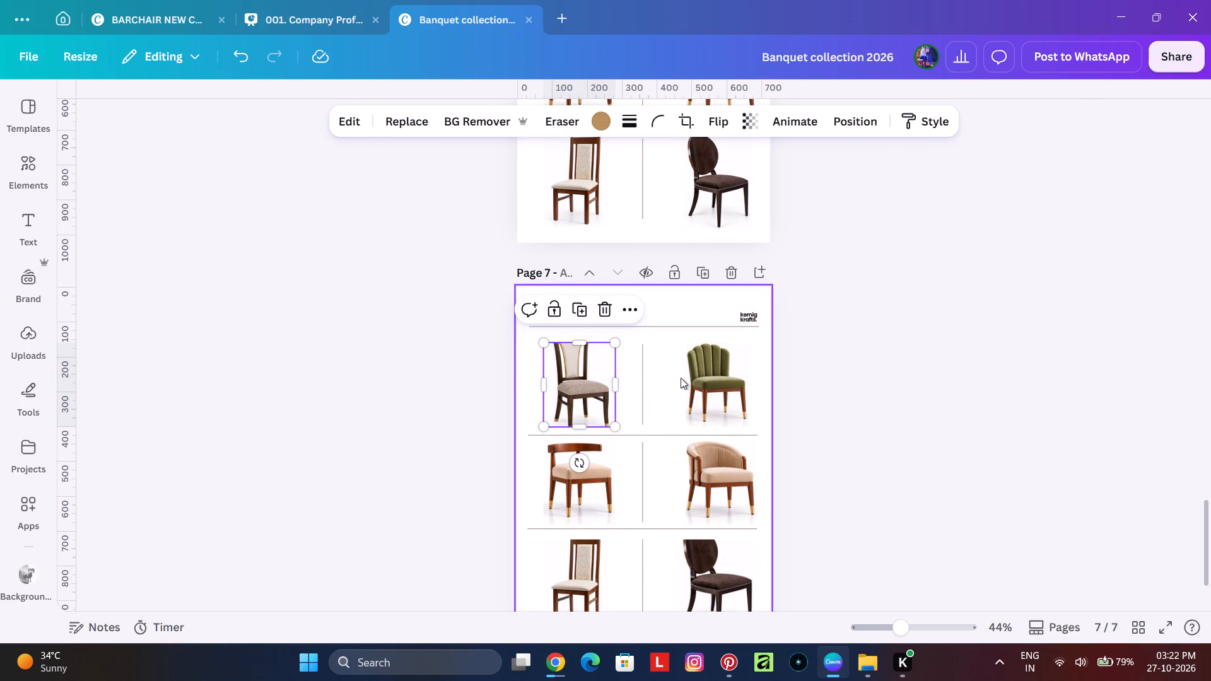
Replace the green channel-back chair on page 7 with the uploaded dark walnut lattice-back dining chair image.
{"action": "left_click", "coordinate": [702, 376]}
{"action": "left_click", "coordinate": [392, 128]}
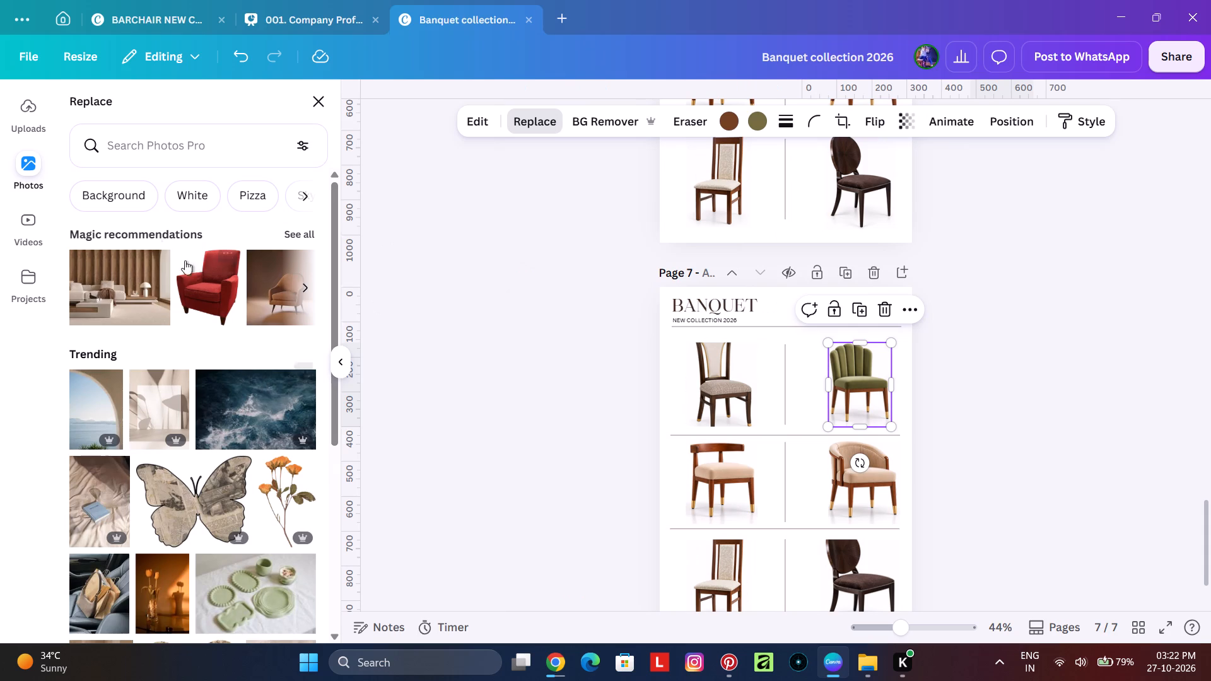
{"action": "left_click", "coordinate": [40, 123]}
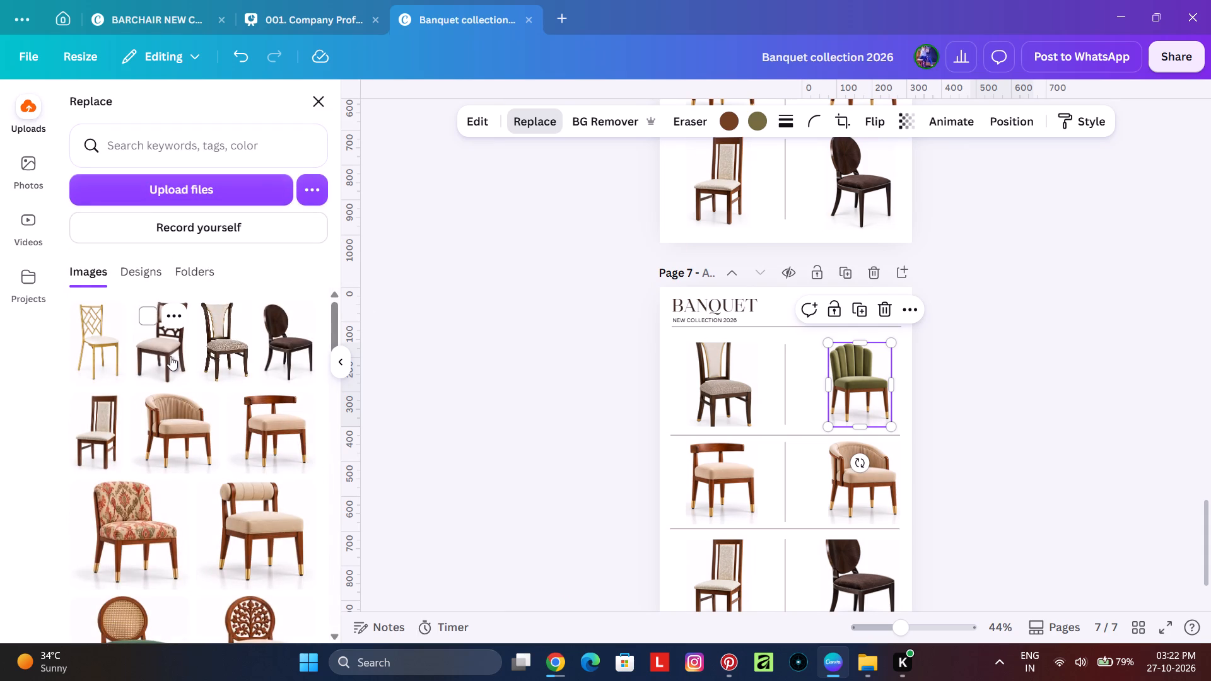
{"action": "left_click", "coordinate": [170, 356]}
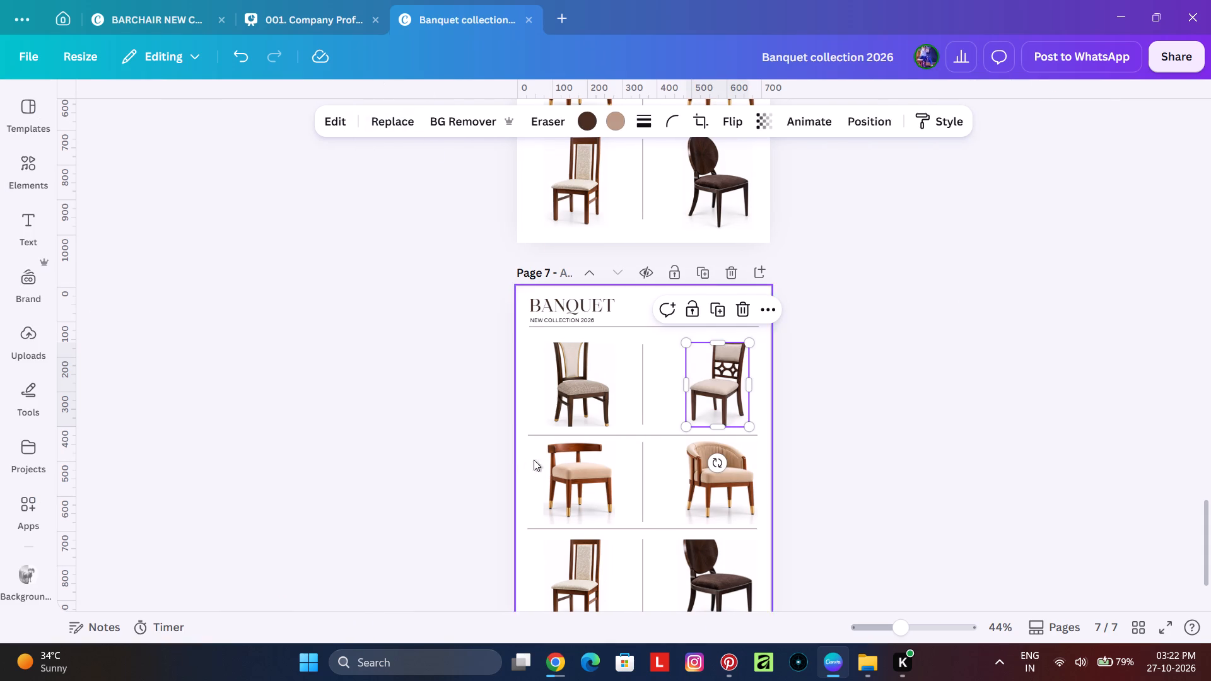
Replace the curved open-back chair in page 7's middle row with the uploaded gold geometric Chiavari chair image.
{"action": "left_click", "coordinate": [561, 463]}
{"action": "left_click", "coordinate": [392, 125]}
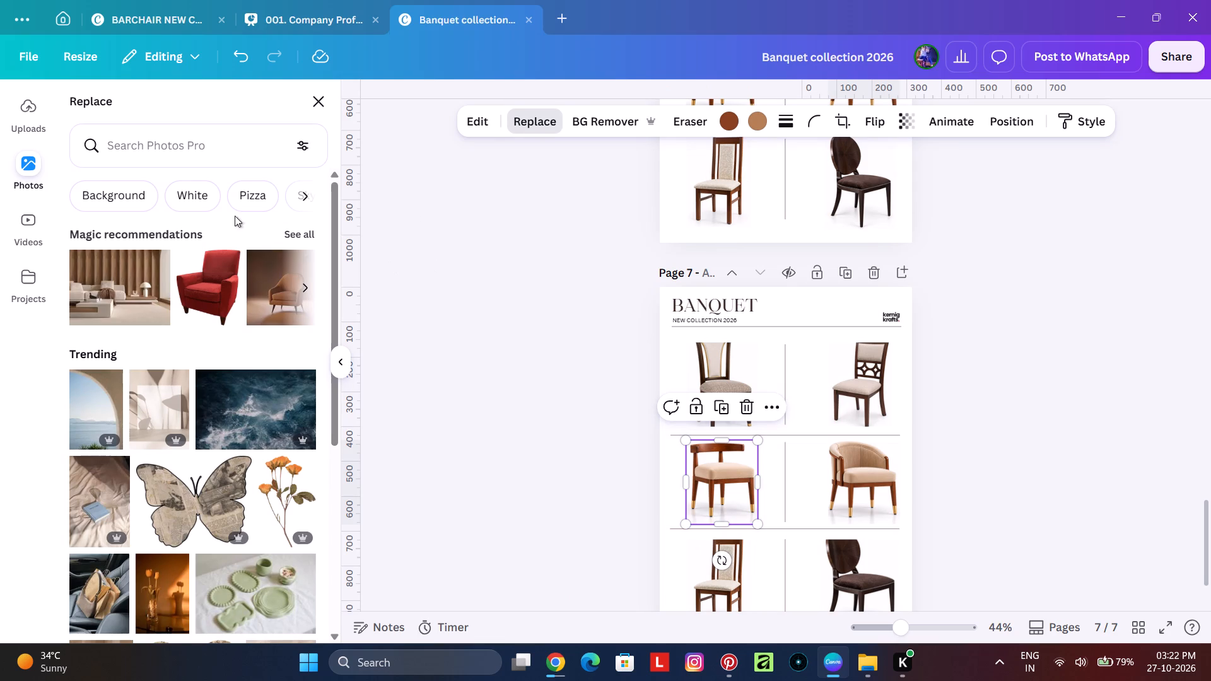
{"action": "left_click", "coordinate": [41, 101]}
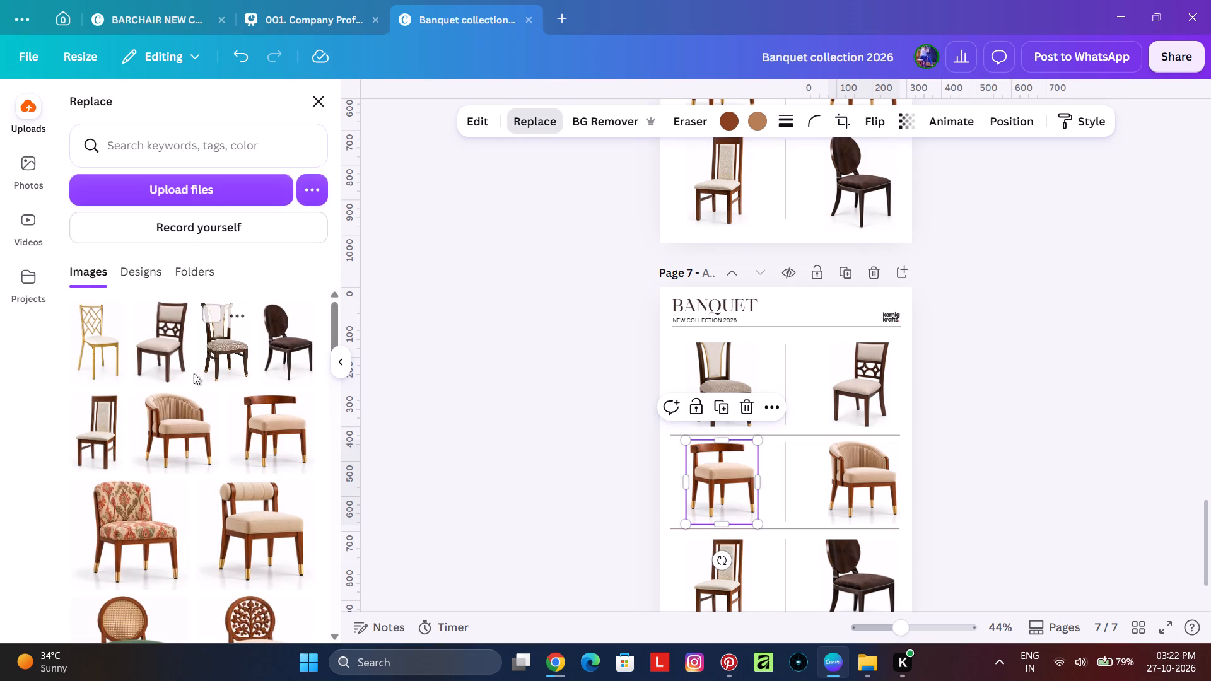
{"action": "left_click", "coordinate": [103, 365]}
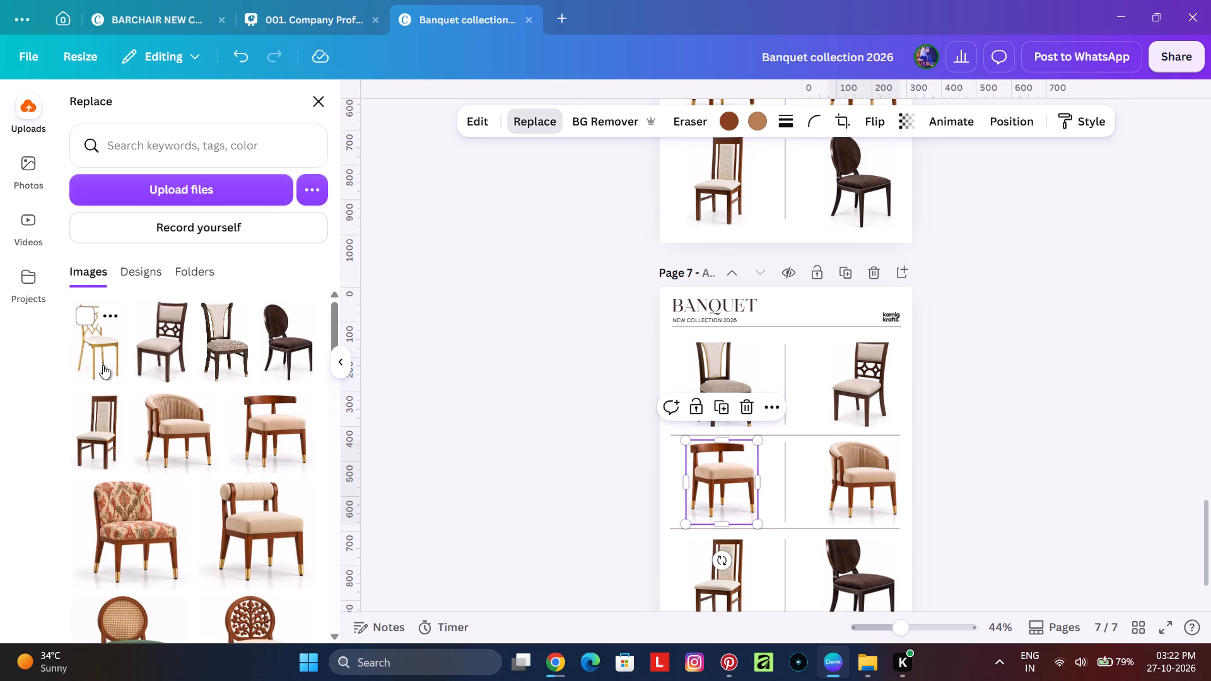
{"action": "left_click", "coordinate": [293, 381]}
Upload the Golden Frame Beige Banquet Chair, Ivory Channel-Tufted Walnut Dining Chair and Ivory Upholstered Walnut Dining Chair images.
{"action": "scroll", "coordinate": [670, 392], "scroll_direction": "down", "scroll_amount": 2}
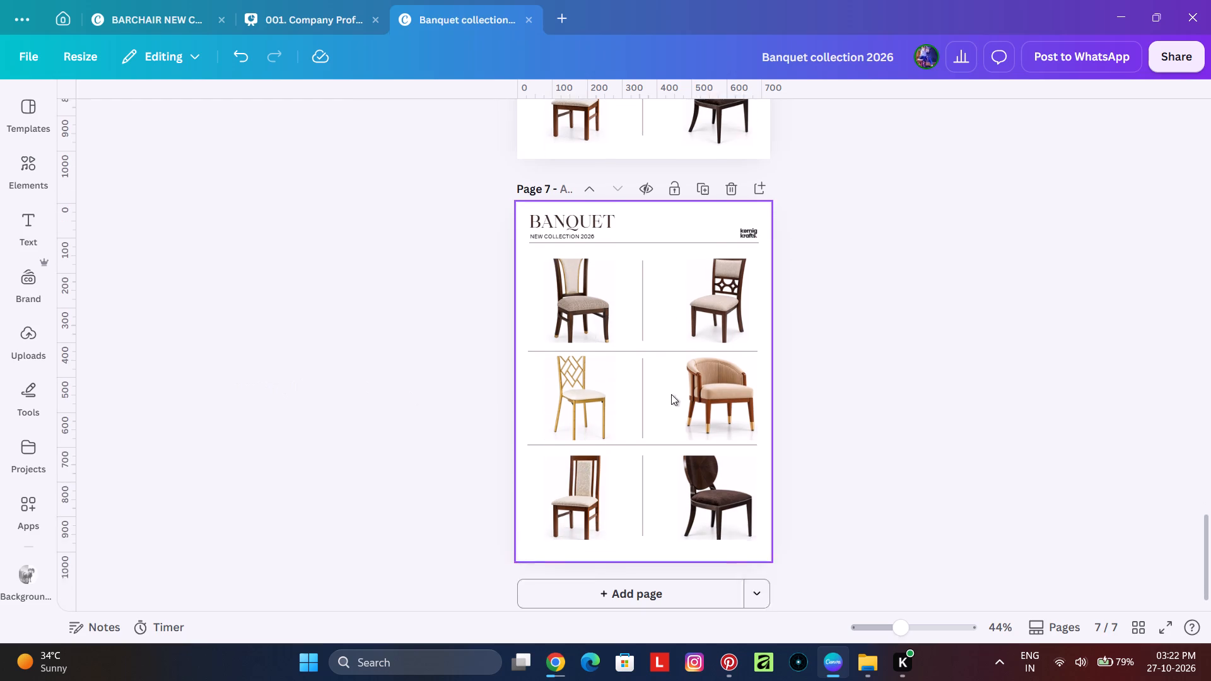
{"action": "left_click", "coordinate": [35, 352]}
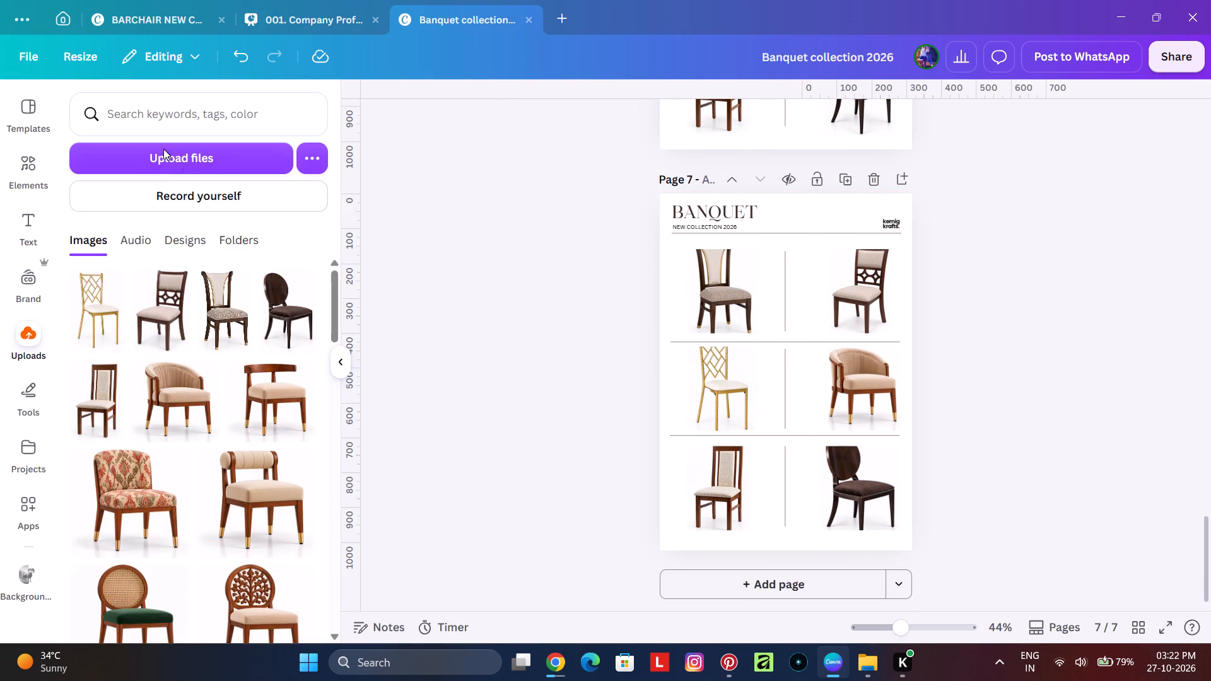
{"action": "left_click", "coordinate": [178, 163]}
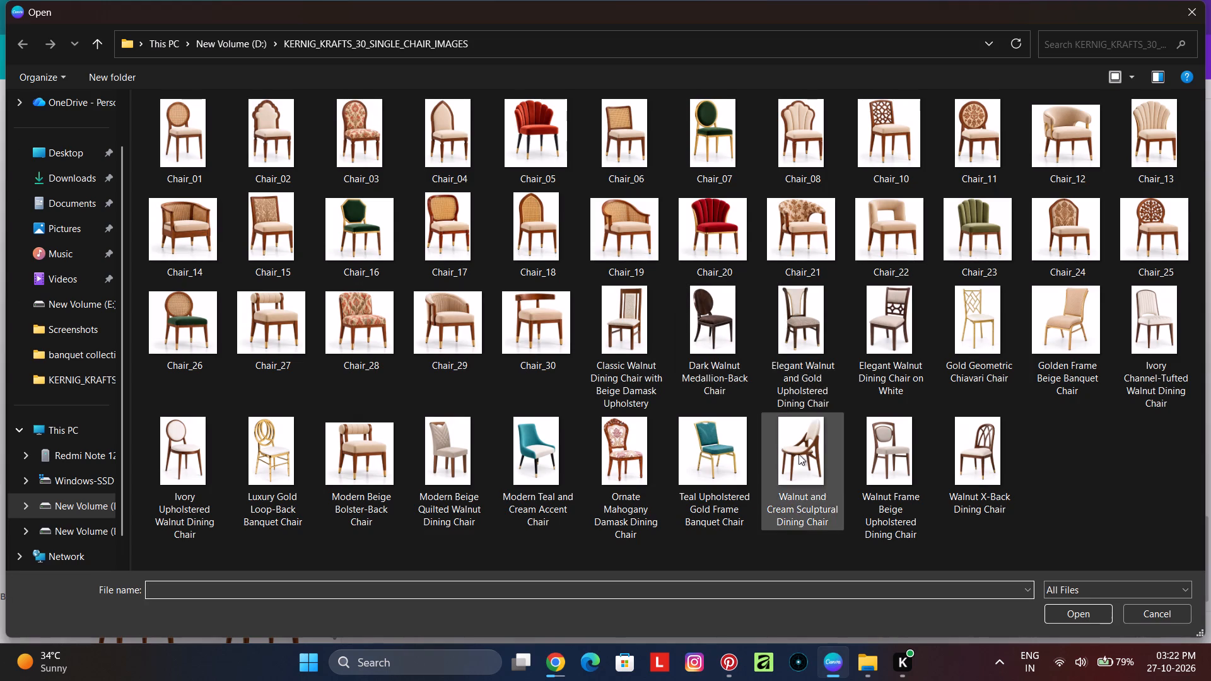
{"action": "left_click", "coordinate": [1060, 390]}
{"action": "left_click", "coordinate": [1143, 380], "text": "shift"}
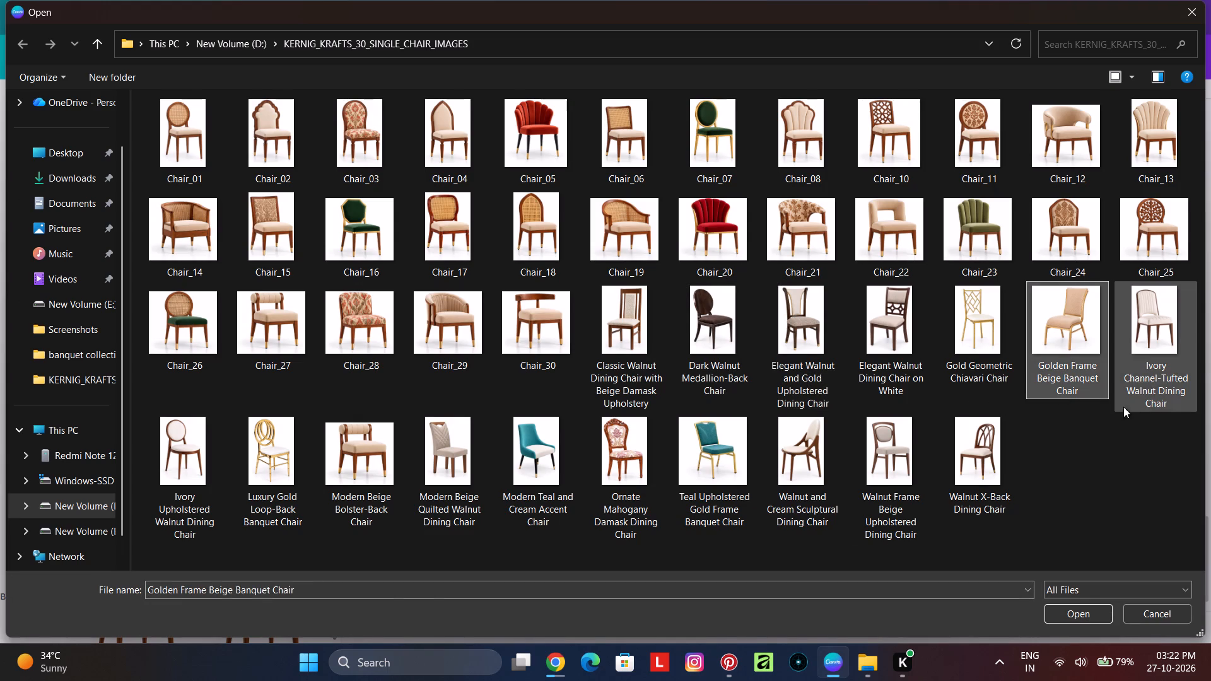
{"action": "left_click", "coordinate": [196, 460], "text": "shift"}
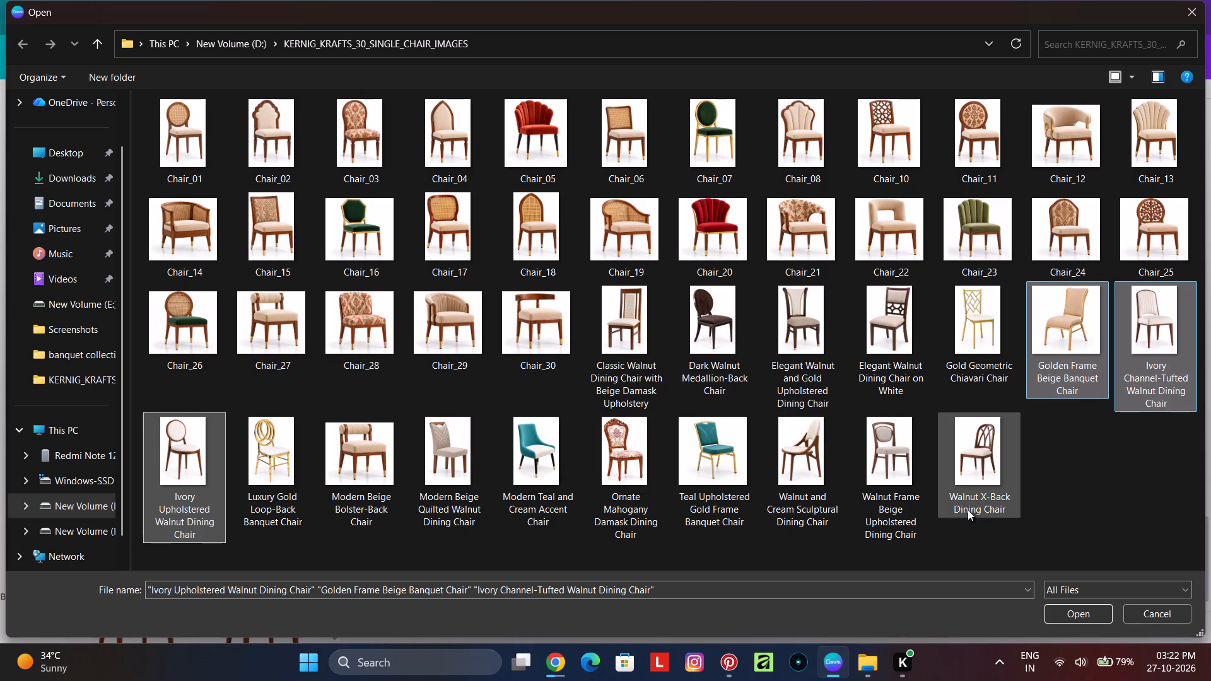
{"action": "left_click", "coordinate": [1085, 617]}
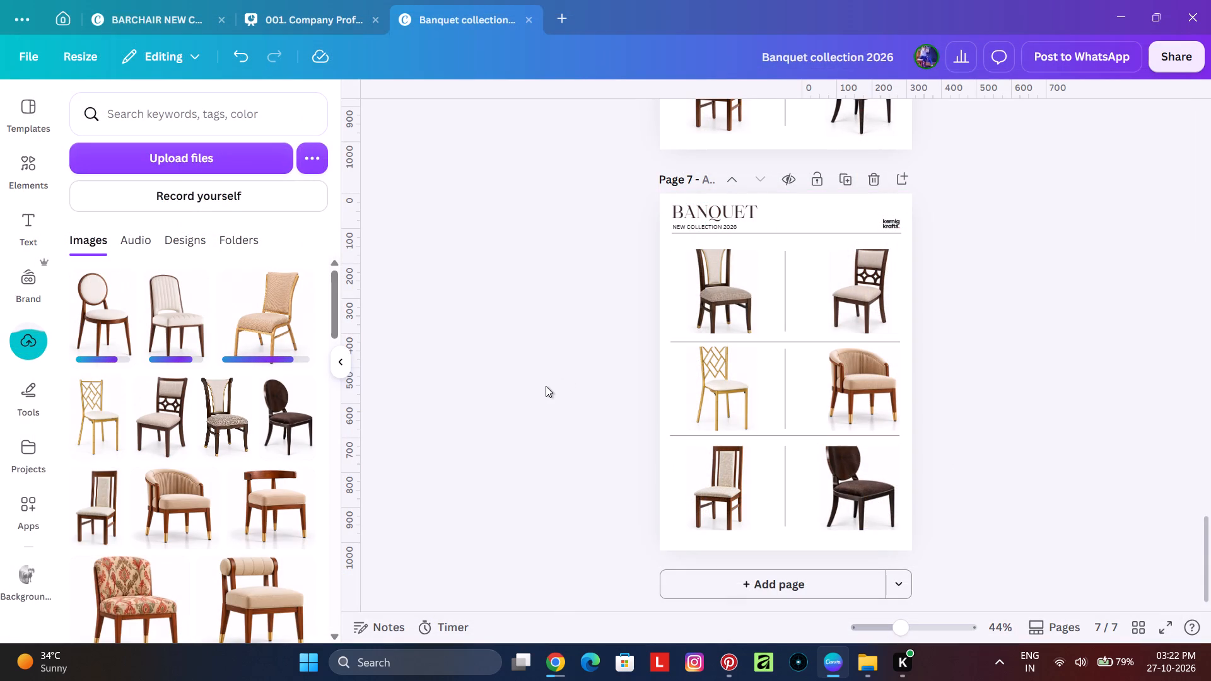
Review the catalogue from the cover to page 7, examining the chairs and layout on each page.
{"action": "scroll", "coordinate": [530, 377], "scroll_direction": "up", "scroll_amount": 3}
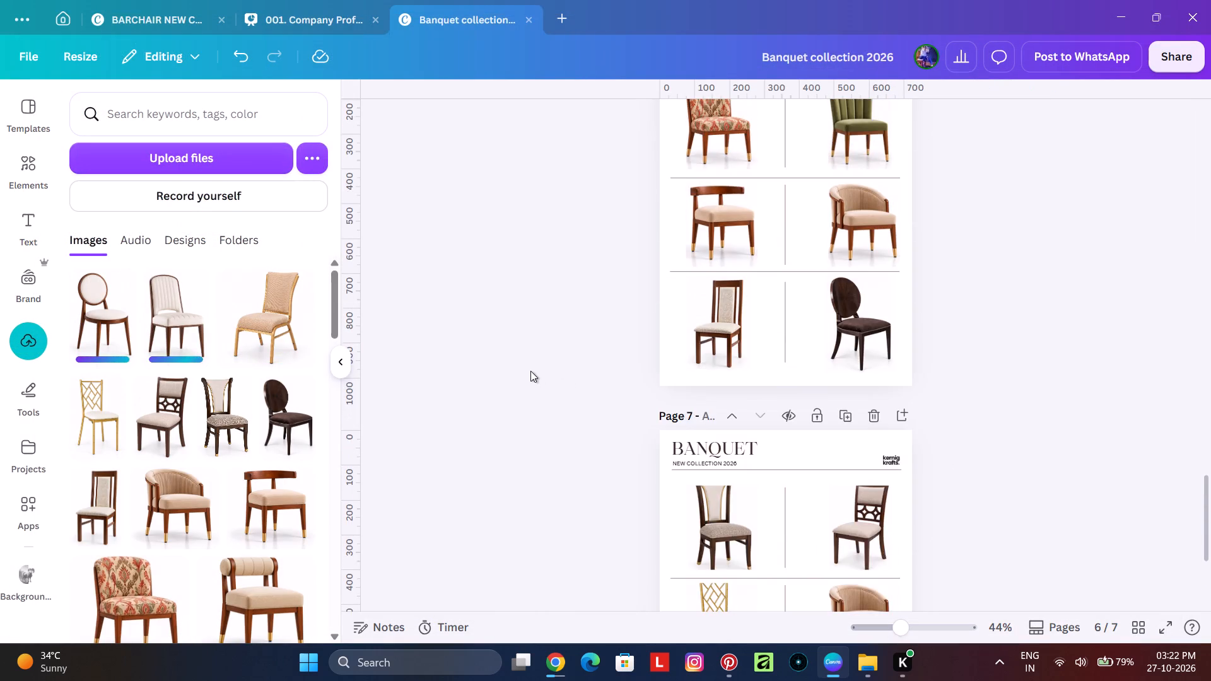
{"action": "scroll", "coordinate": [530, 371], "scroll_direction": "up", "scroll_amount": 12}
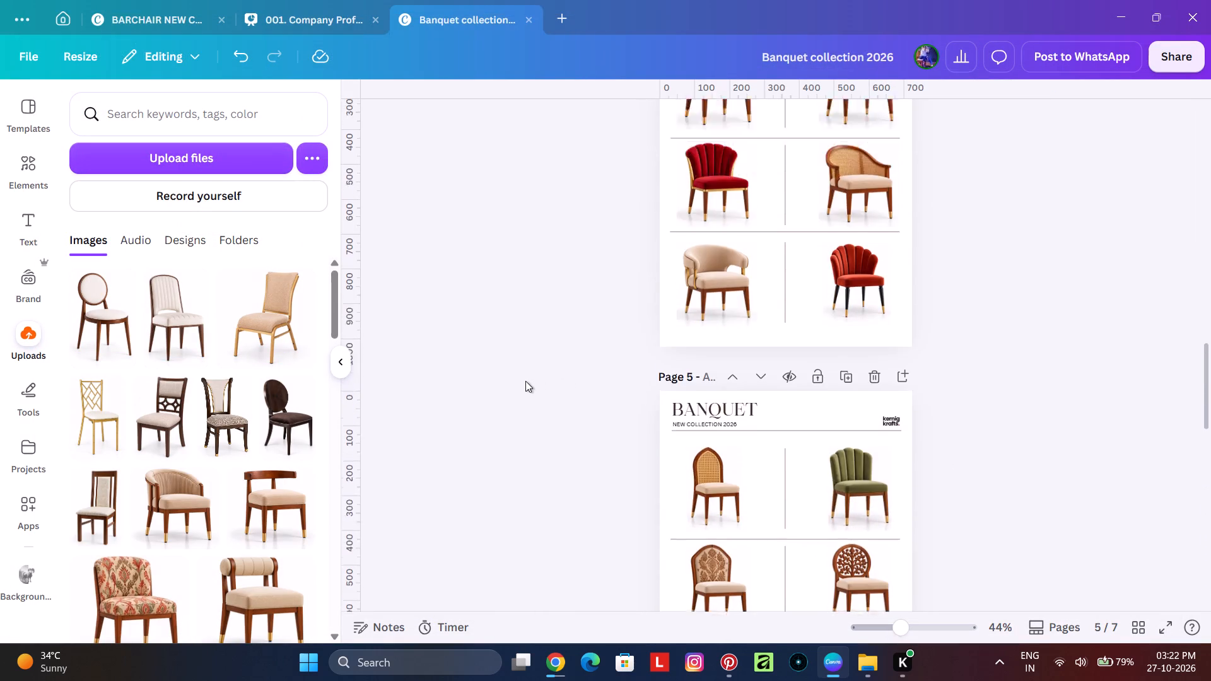
{"action": "scroll", "coordinate": [525, 381], "scroll_direction": "up", "scroll_amount": 5}
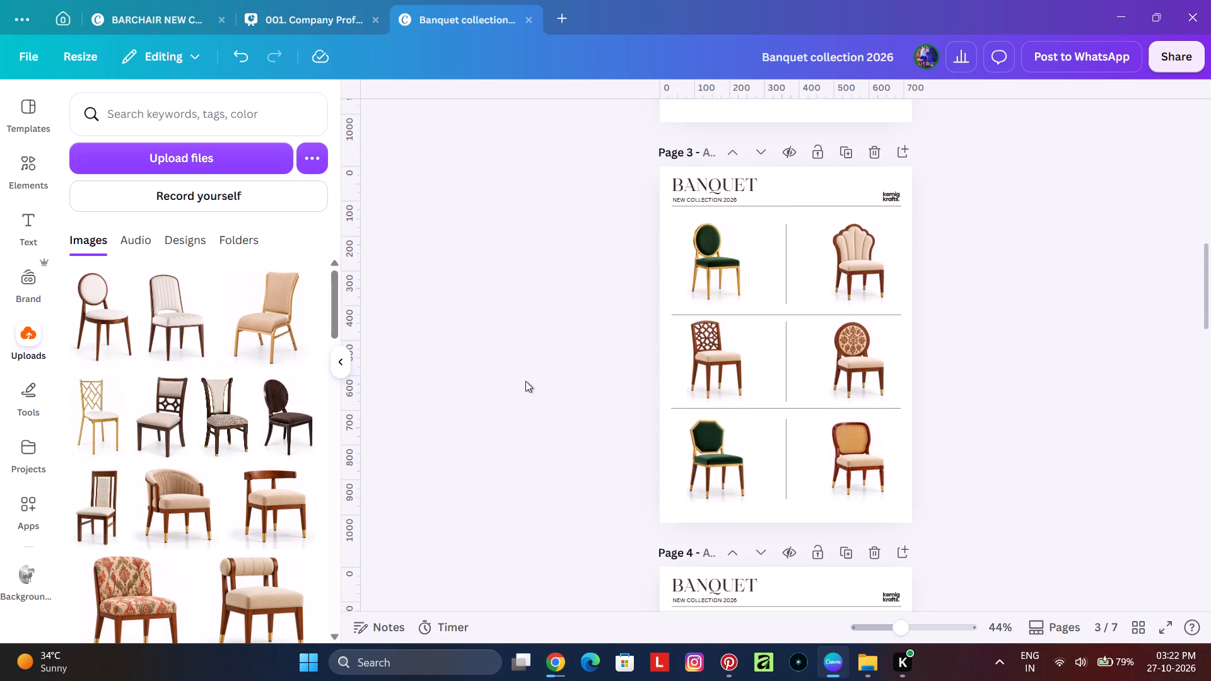
{"action": "scroll", "coordinate": [525, 381], "scroll_direction": "up", "scroll_amount": 7}
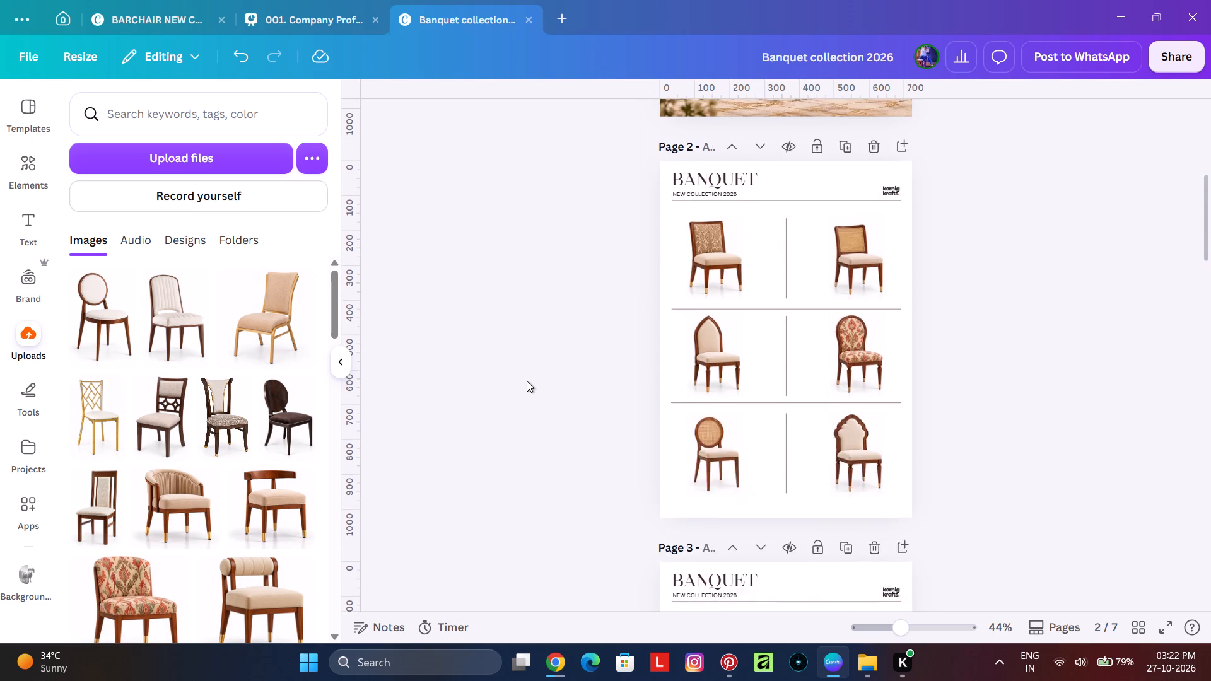
{"action": "scroll", "coordinate": [527, 381], "scroll_direction": "up", "scroll_amount": 2}
{"action": "scroll", "coordinate": [527, 381], "scroll_direction": "down", "scroll_amount": 1}
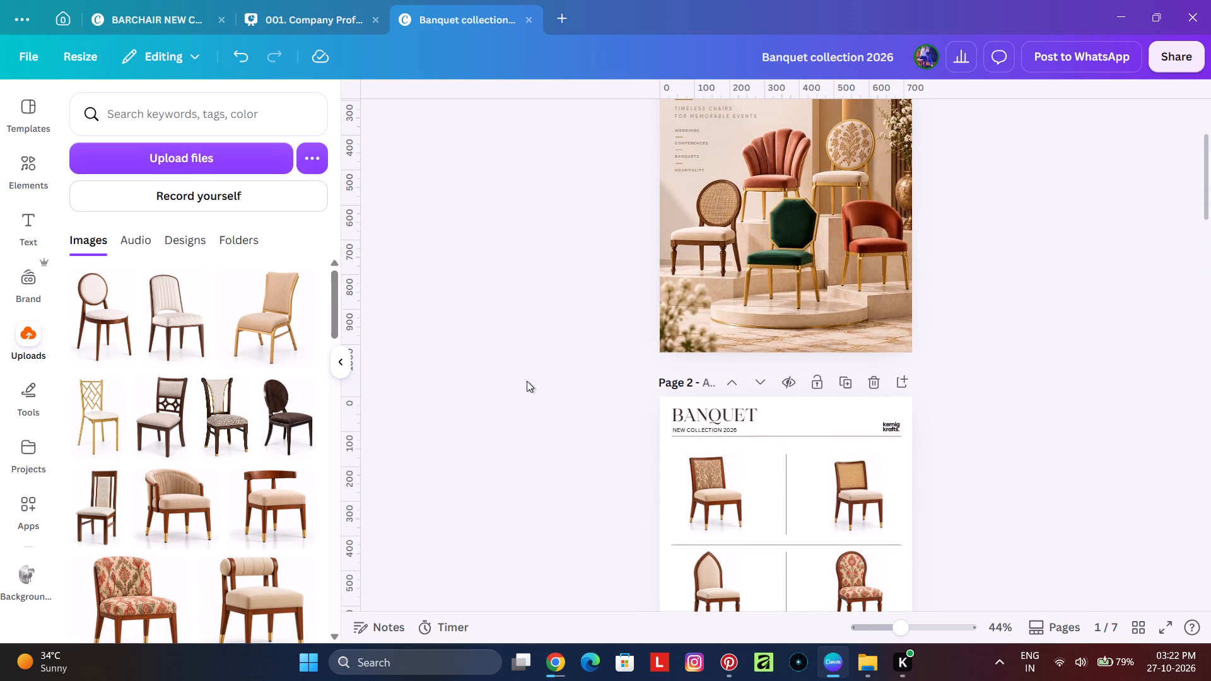
{"action": "scroll", "coordinate": [527, 381], "scroll_direction": "down", "scroll_amount": 14}
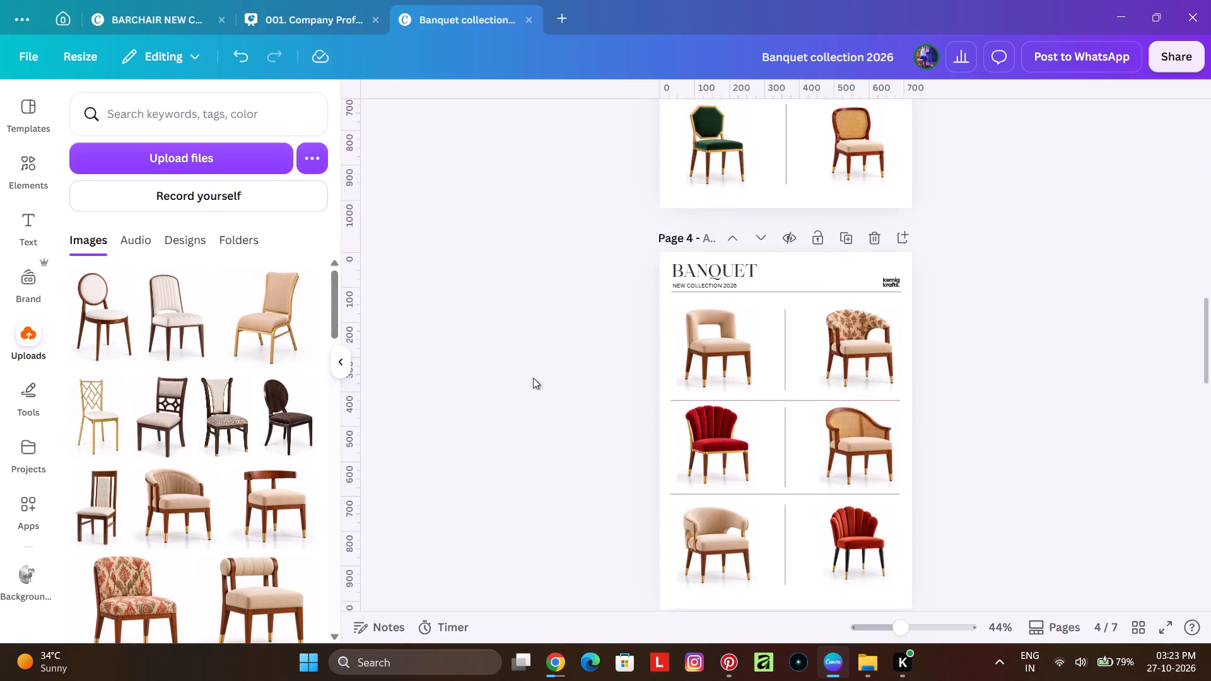
{"action": "scroll", "coordinate": [533, 378], "scroll_direction": "down", "scroll_amount": 18}
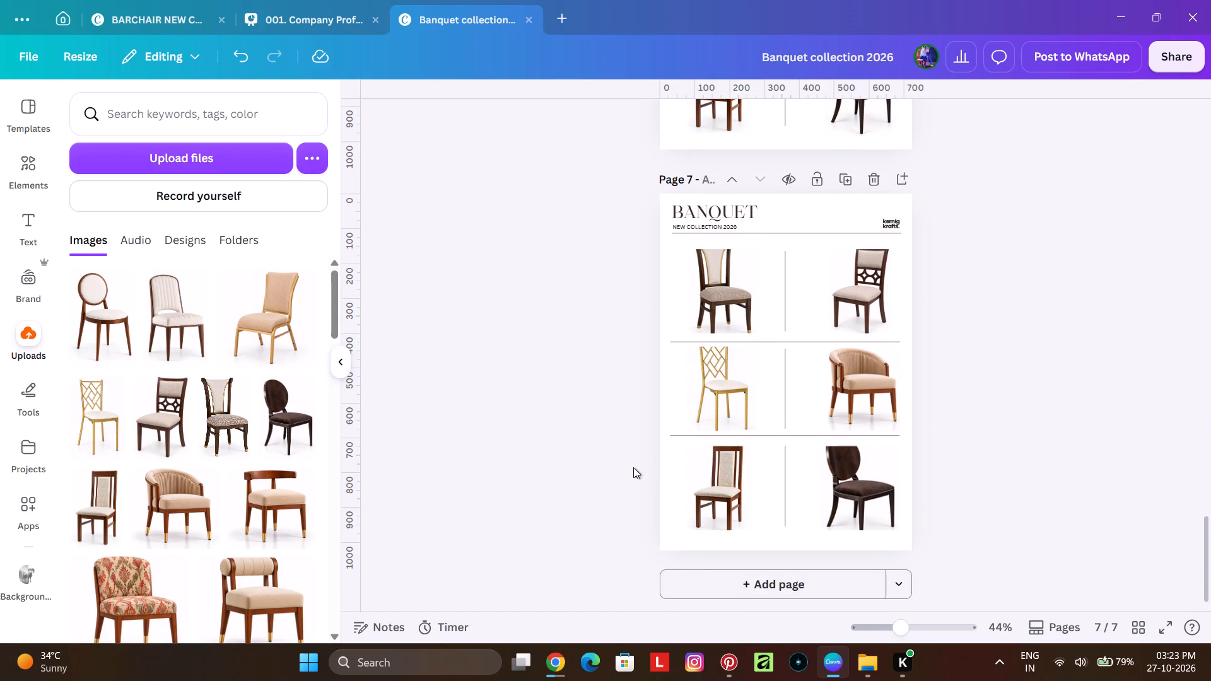
{"action": "scroll", "coordinate": [633, 467], "scroll_direction": "up", "scroll_amount": 2}
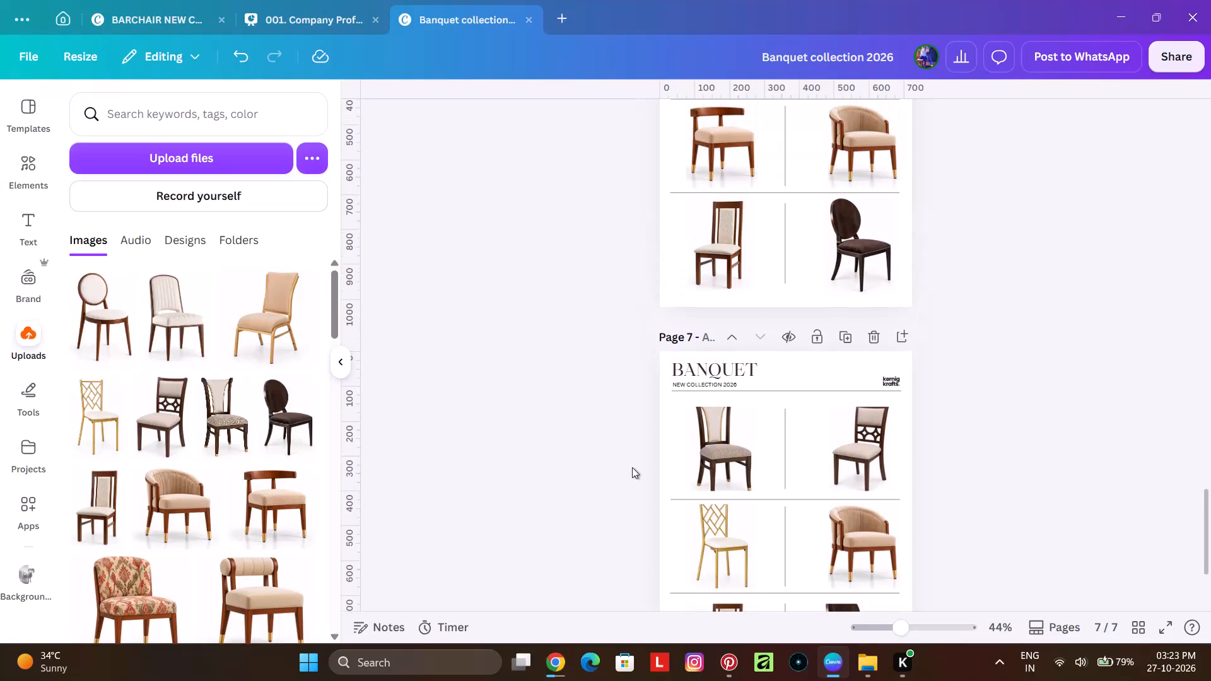
{"action": "scroll", "coordinate": [621, 452], "scroll_direction": "up", "scroll_amount": 2}
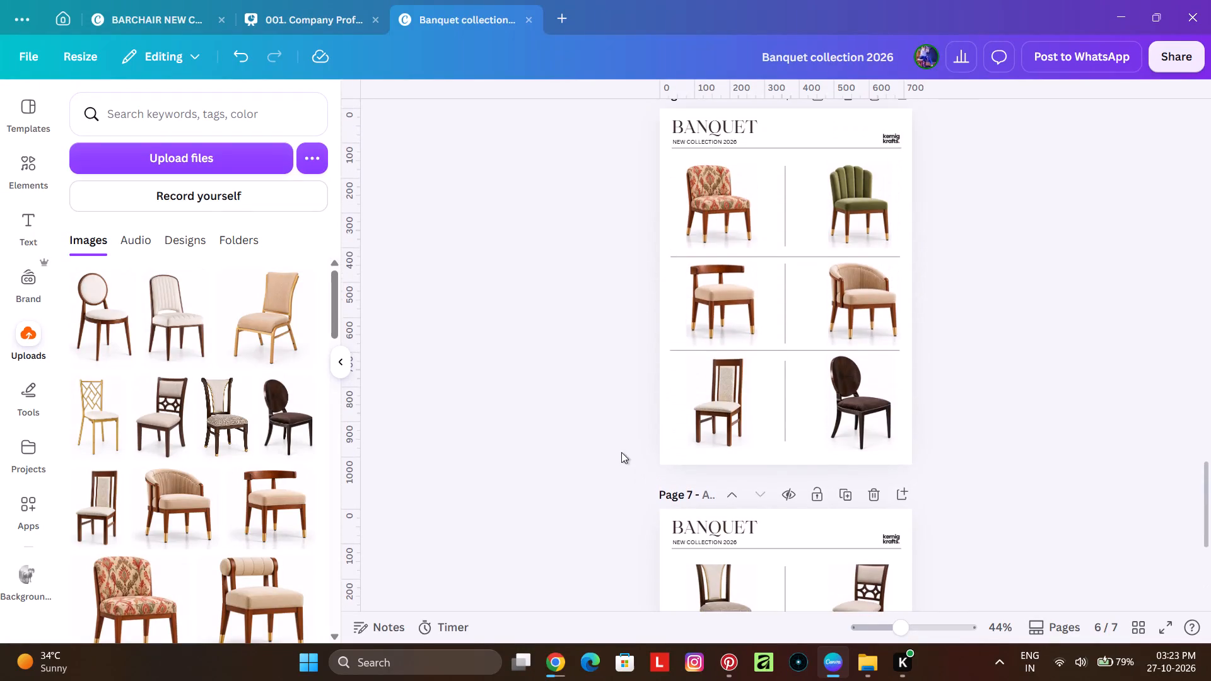
Replace the beige barrel armchair in page 7's middle row with the uploaded golden frame beige banquet chair image.
{"action": "scroll", "coordinate": [621, 452], "scroll_direction": "down", "scroll_amount": 3}
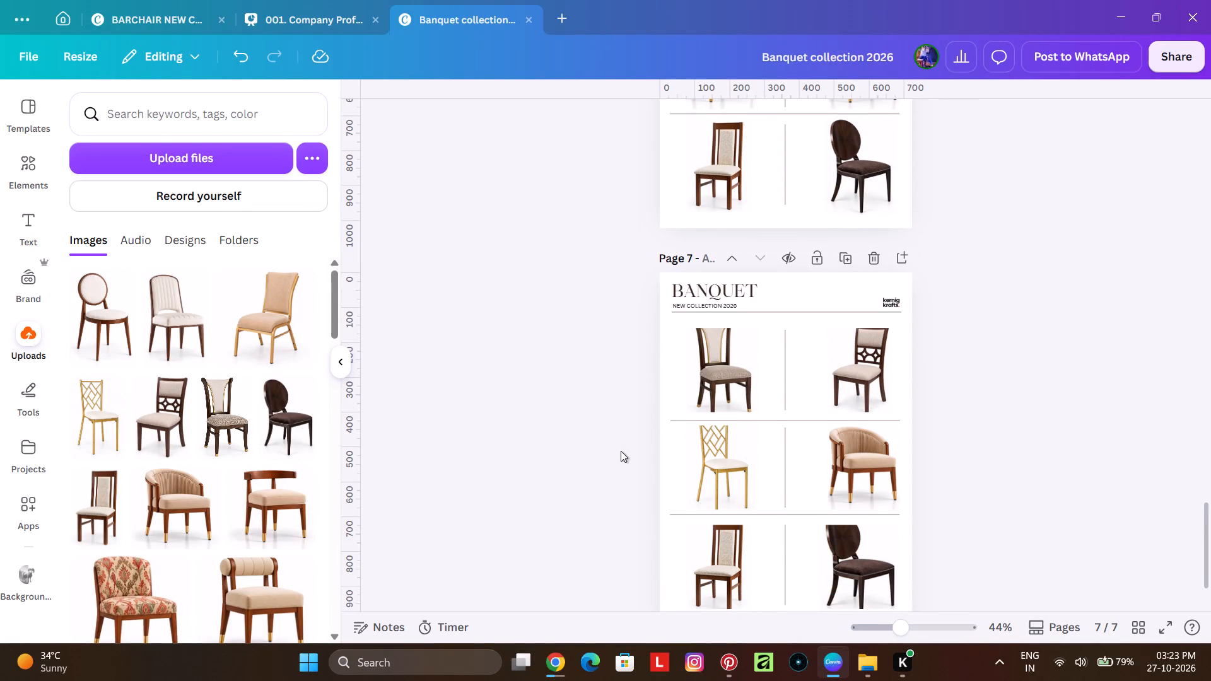
{"action": "scroll", "coordinate": [621, 451], "scroll_direction": "down", "scroll_amount": 1}
{"action": "left_click", "coordinate": [836, 383]}
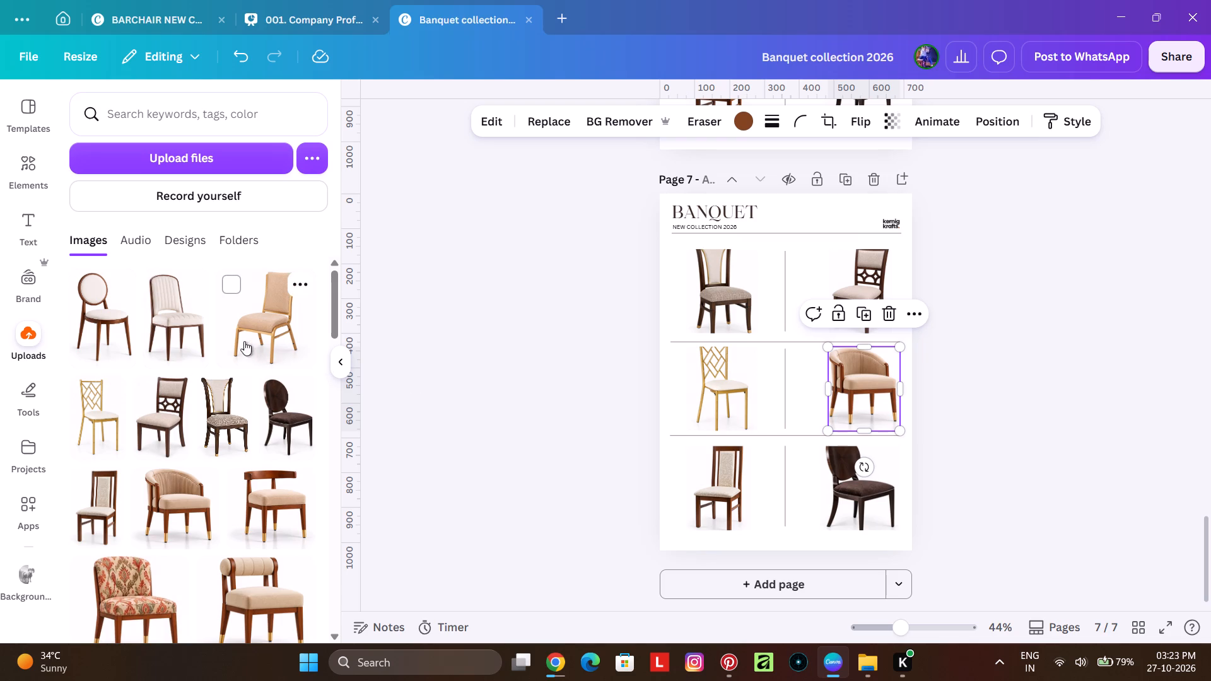
{"action": "left_click", "coordinate": [552, 110]}
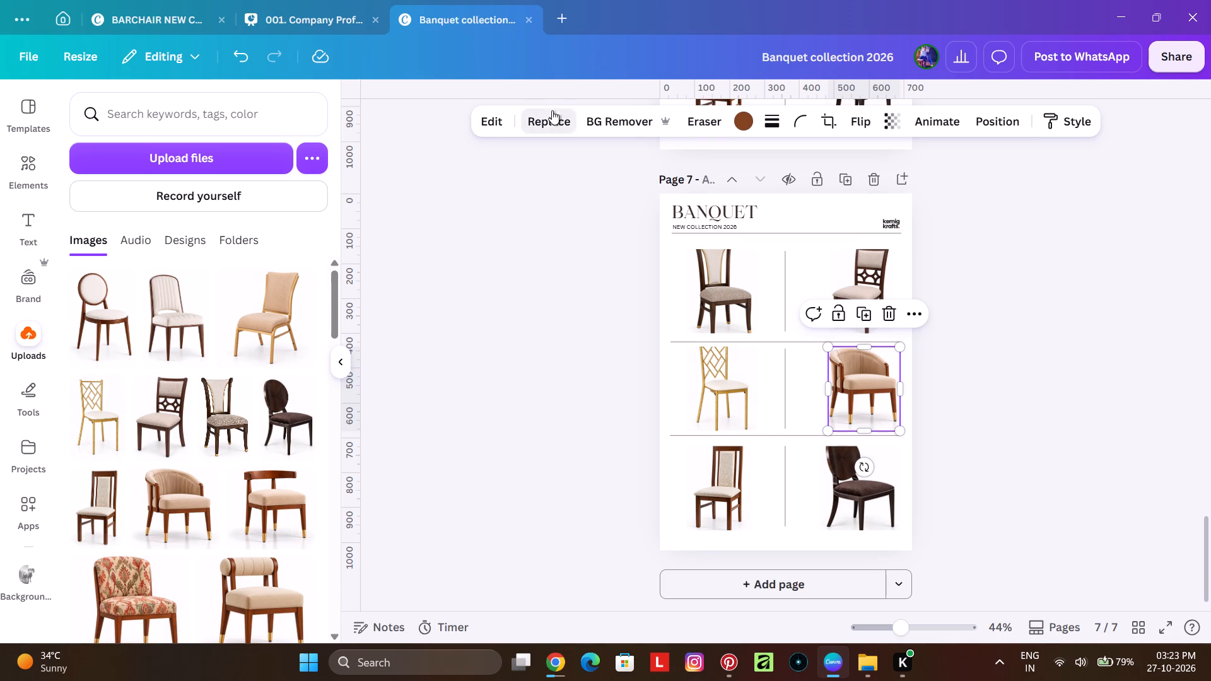
{"action": "left_click", "coordinate": [286, 378]}
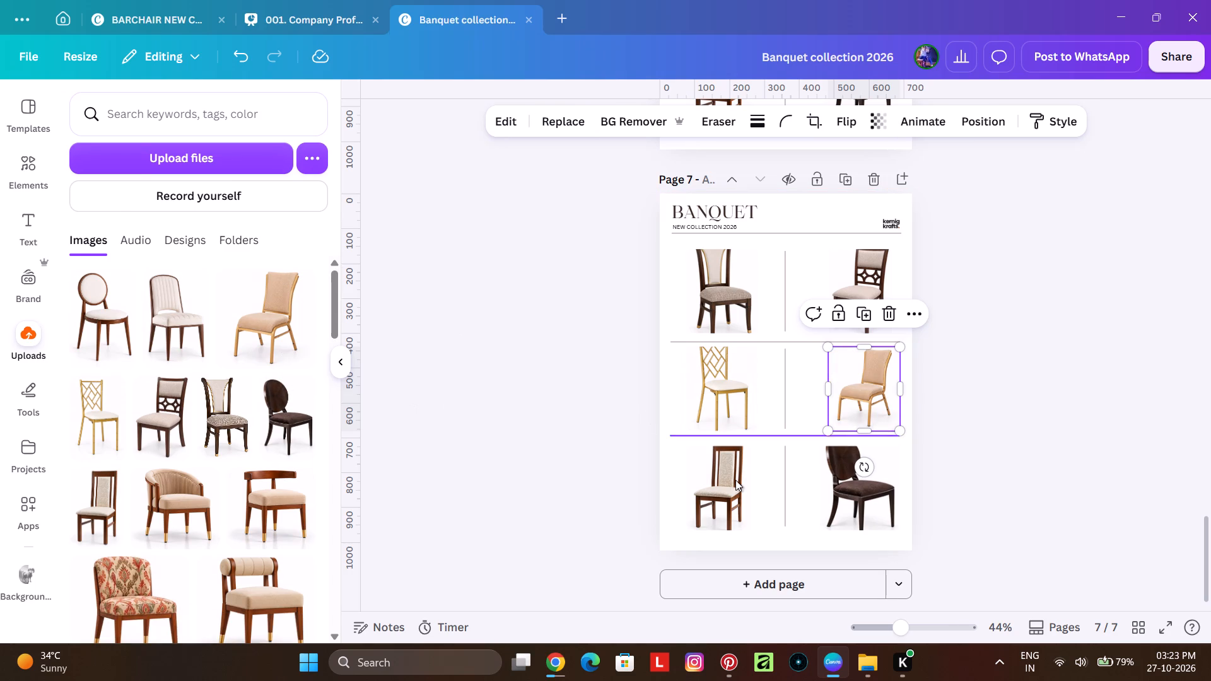
Replace the walnut high-back chair in page 7's bottom row with the uploaded ivory channel-tufted walnut dining chair image.
{"action": "left_click", "coordinate": [735, 482]}
{"action": "left_click", "coordinate": [534, 129]}
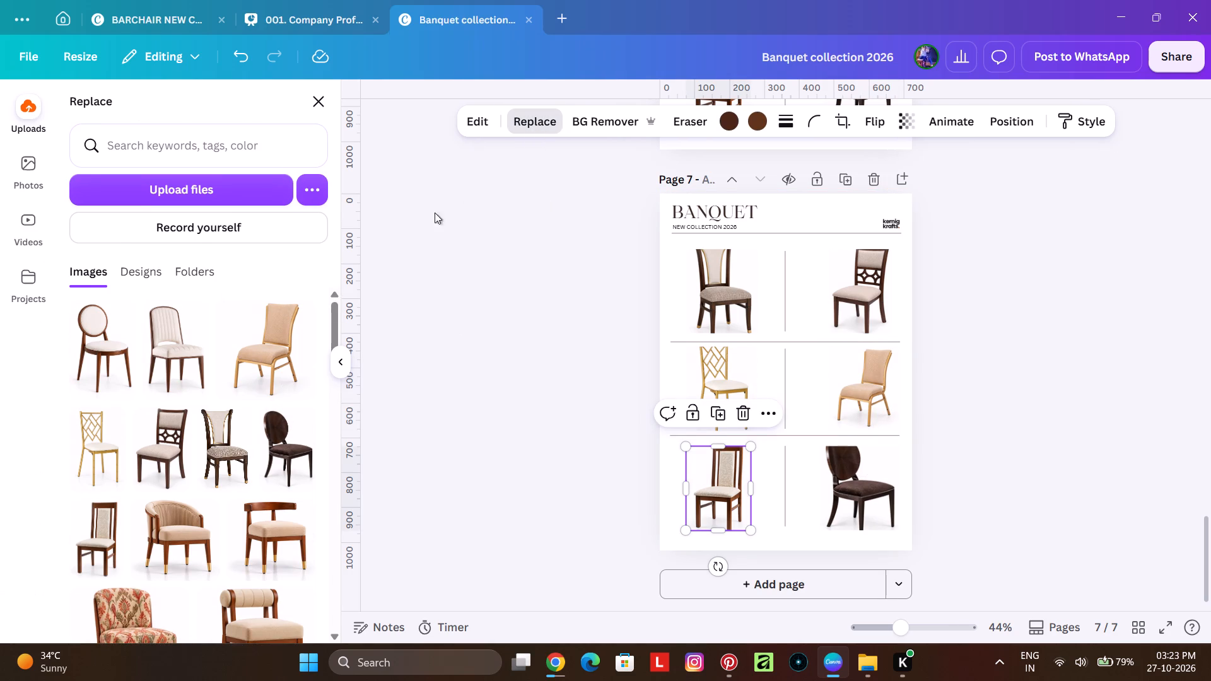
{"action": "left_click", "coordinate": [196, 352]}
Replace the dark round-back chair in page 7's bottom row with the uploaded ivory upholstered round-back walnut chair image.
{"action": "left_click", "coordinate": [886, 474]}
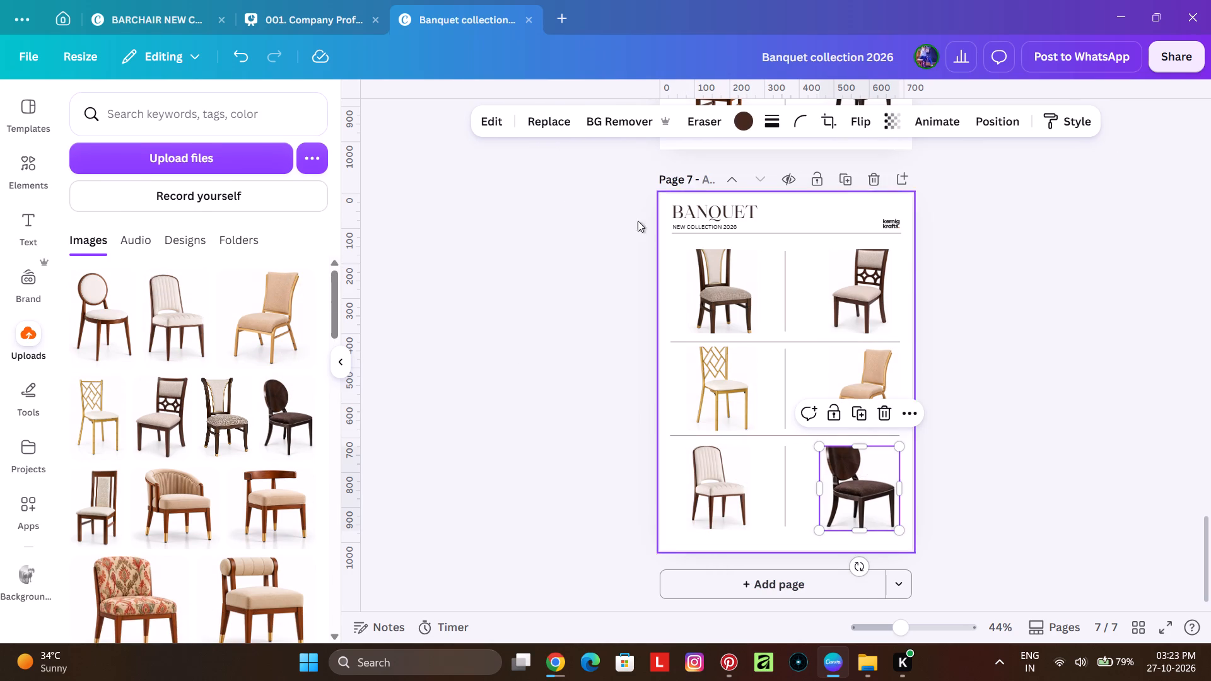
{"action": "left_click", "coordinate": [551, 129]}
{"action": "left_click", "coordinate": [89, 361]}
{"action": "left_click", "coordinate": [446, 374]}
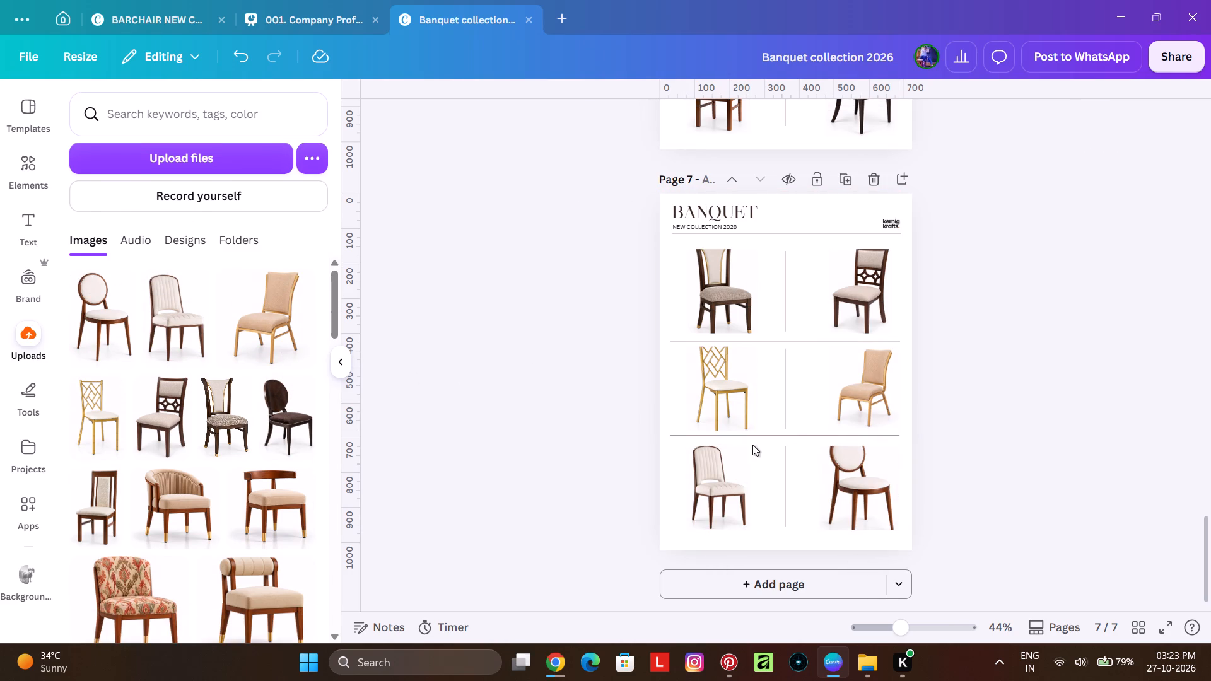
Extend the gold lattice-back chair's frame on page 7 to show the whole chair, scale it down and position it between the row dividers.
{"action": "scroll", "coordinate": [744, 386], "scroll_direction": "up", "scroll_amount": 2, "text": "ctrl"}
{"action": "scroll", "coordinate": [730, 324], "scroll_direction": "up", "scroll_amount": 3, "text": "ctrl"}
{"action": "left_click", "coordinate": [649, 376]}
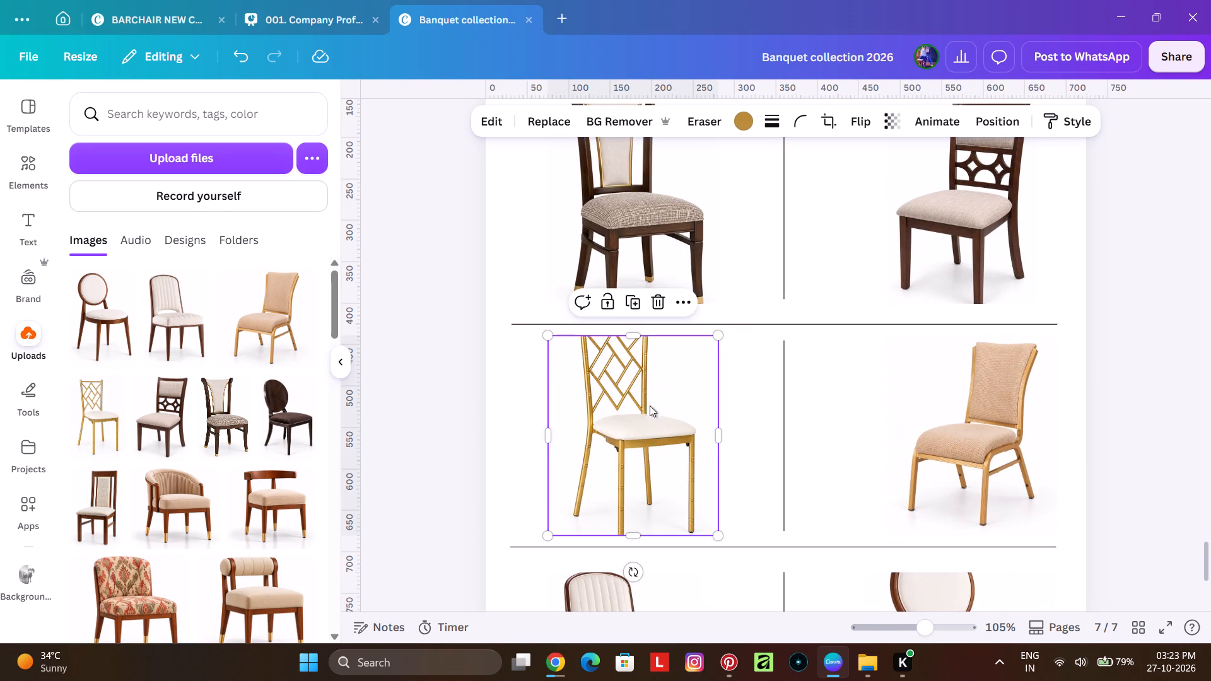
{"action": "left_click_drag", "start_coordinate": [645, 337], "coordinate": [648, 325]}
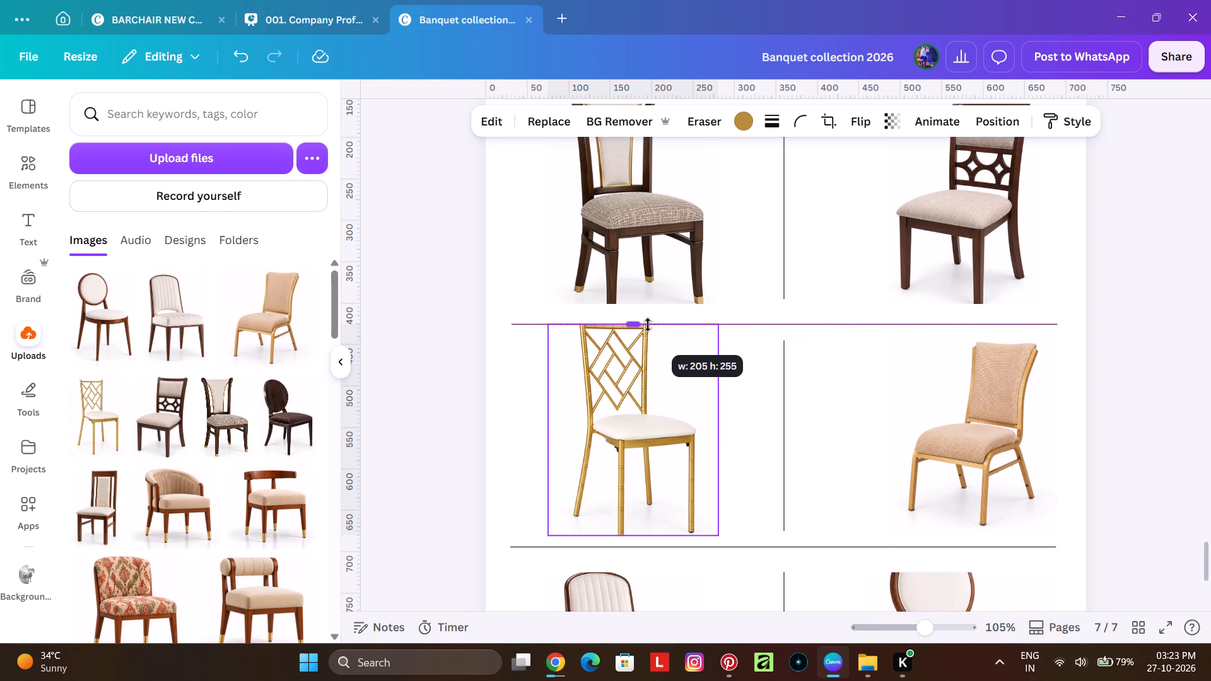
{"action": "left_click_drag", "start_coordinate": [648, 325], "coordinate": [650, 314]}
{"action": "left_click_drag", "start_coordinate": [642, 538], "coordinate": [641, 544]}
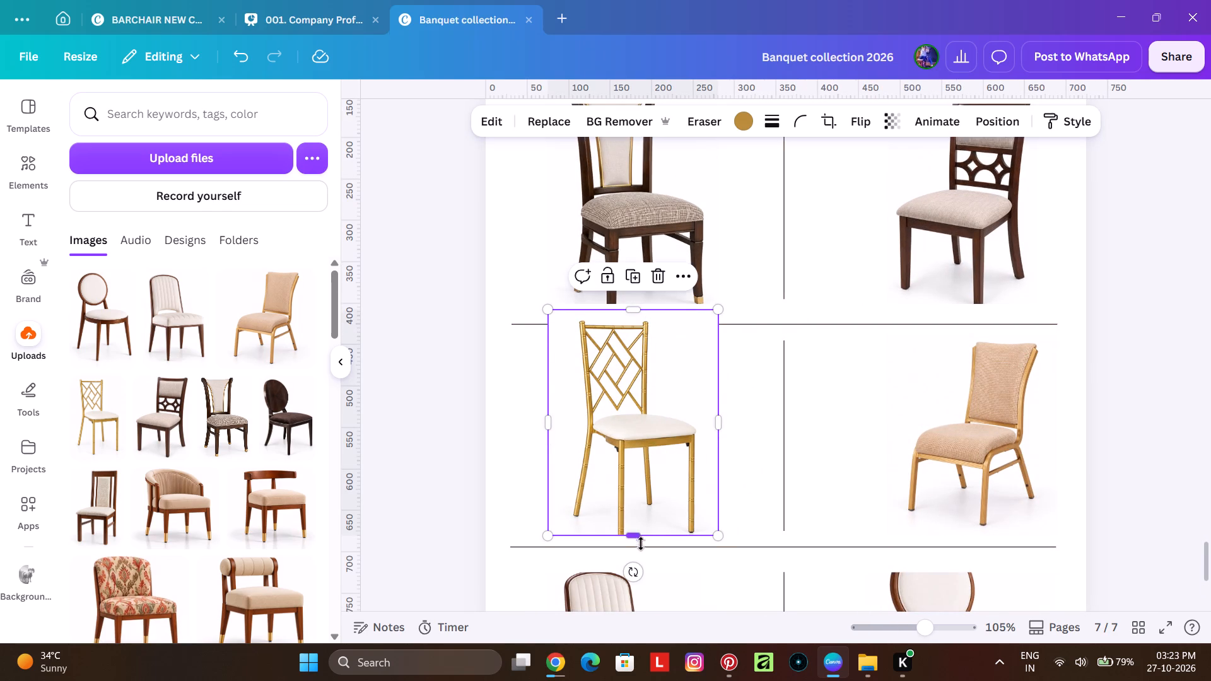
{"action": "left_click_drag", "start_coordinate": [641, 544], "coordinate": [641, 549]}
{"action": "left_click_drag", "start_coordinate": [720, 312], "coordinate": [720, 313]}
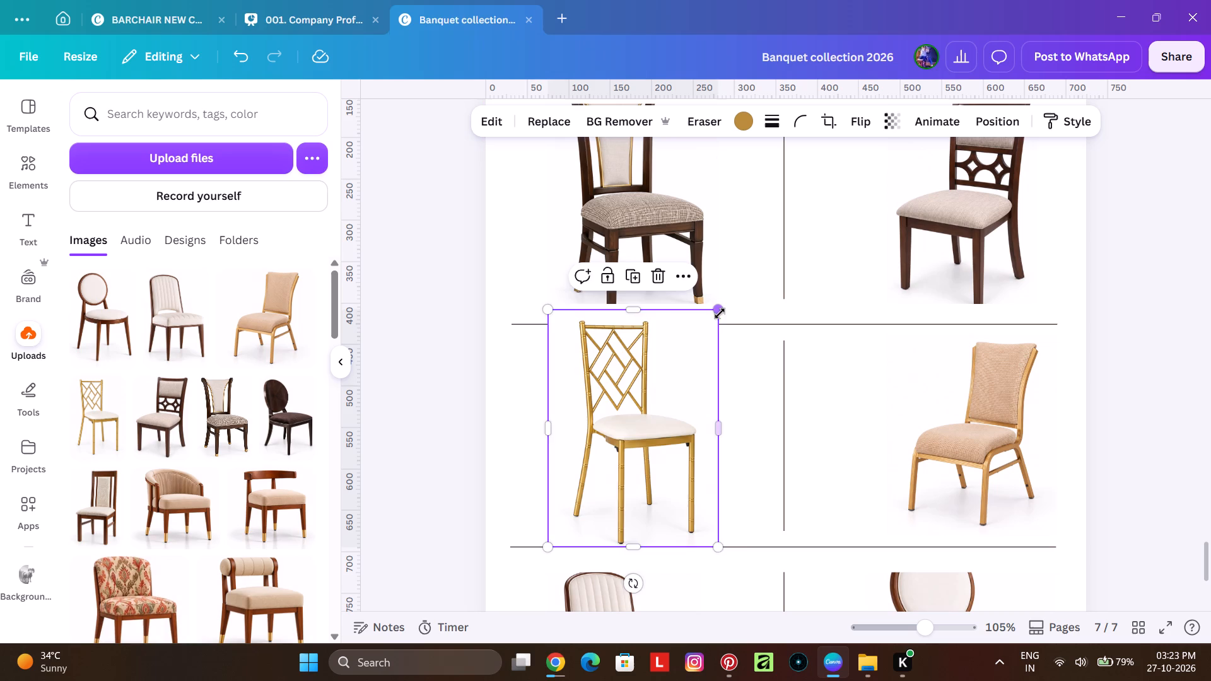
{"action": "left_click_drag", "start_coordinate": [720, 313], "coordinate": [693, 347]}
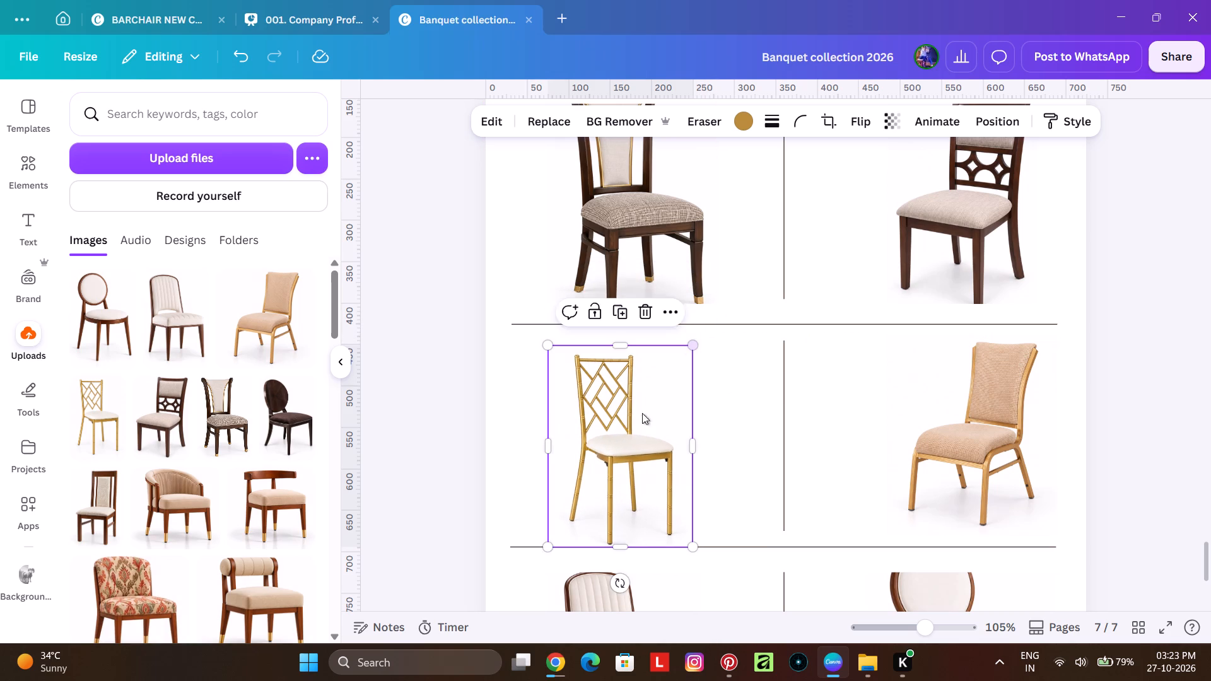
{"action": "left_click_drag", "start_coordinate": [633, 432], "coordinate": [633, 417]}
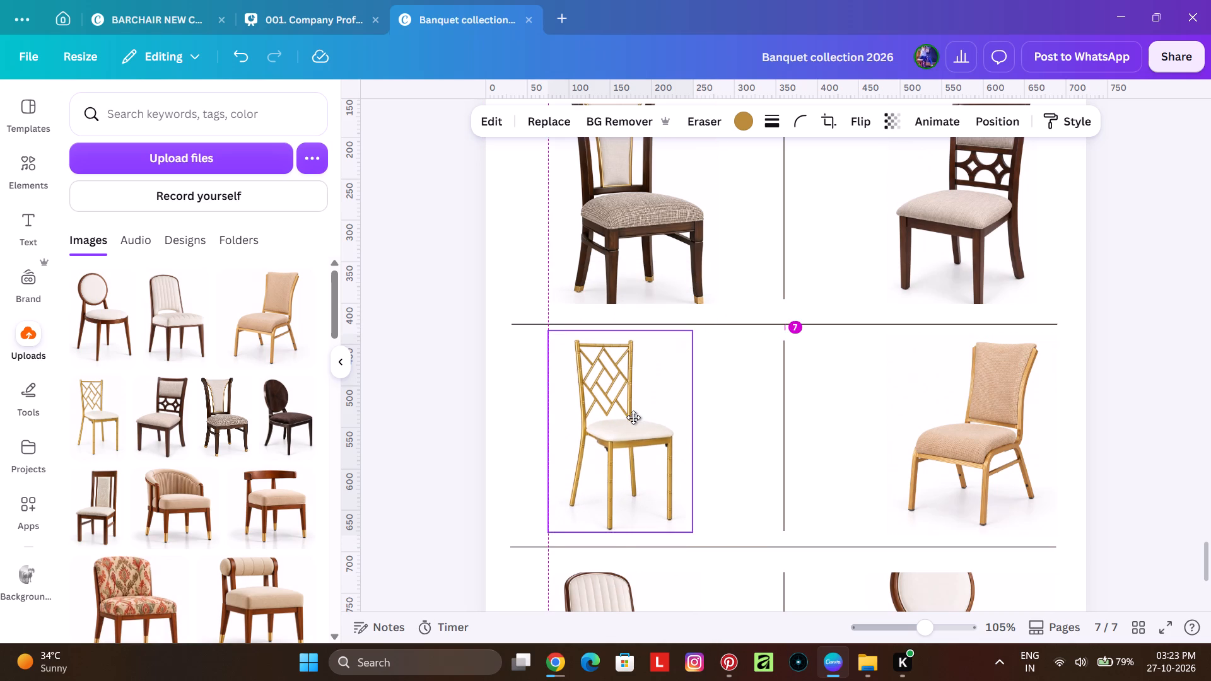
{"action": "left_click_drag", "start_coordinate": [633, 417], "coordinate": [633, 421]}
{"action": "left_click", "coordinate": [462, 386]}
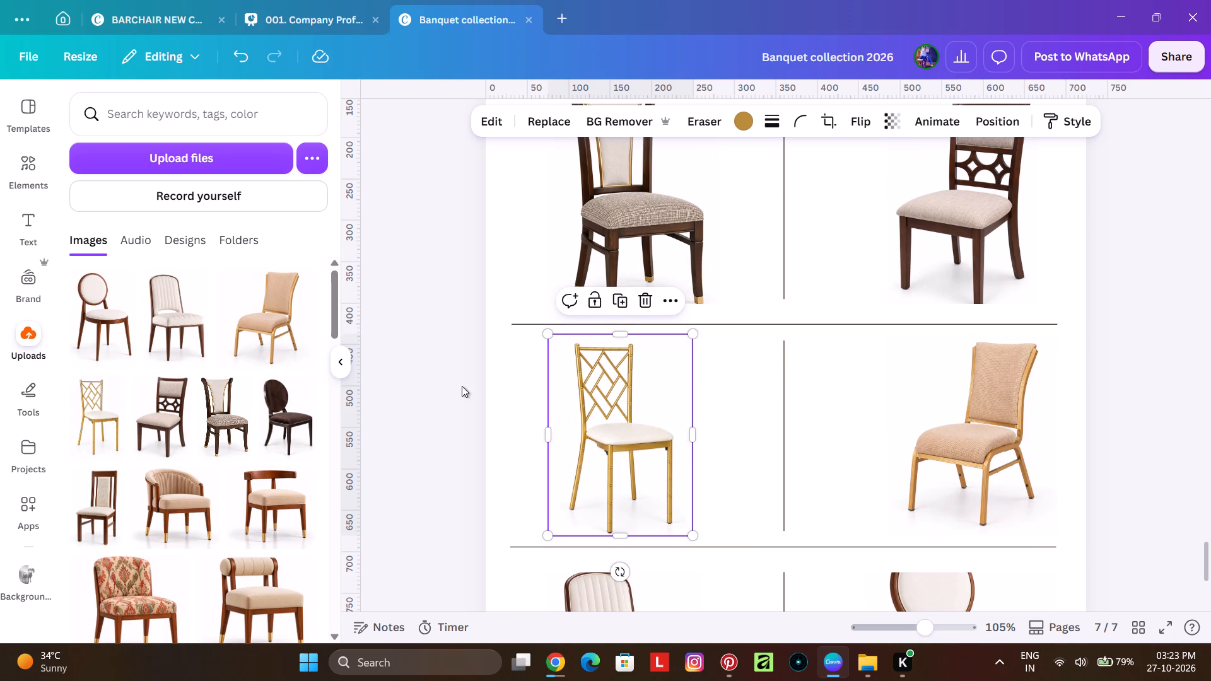
Reposition the beige banquet chair in page 7's middle row, moving it inward and level with the gold lattice-back chair.
{"action": "left_click", "coordinate": [1022, 444]}
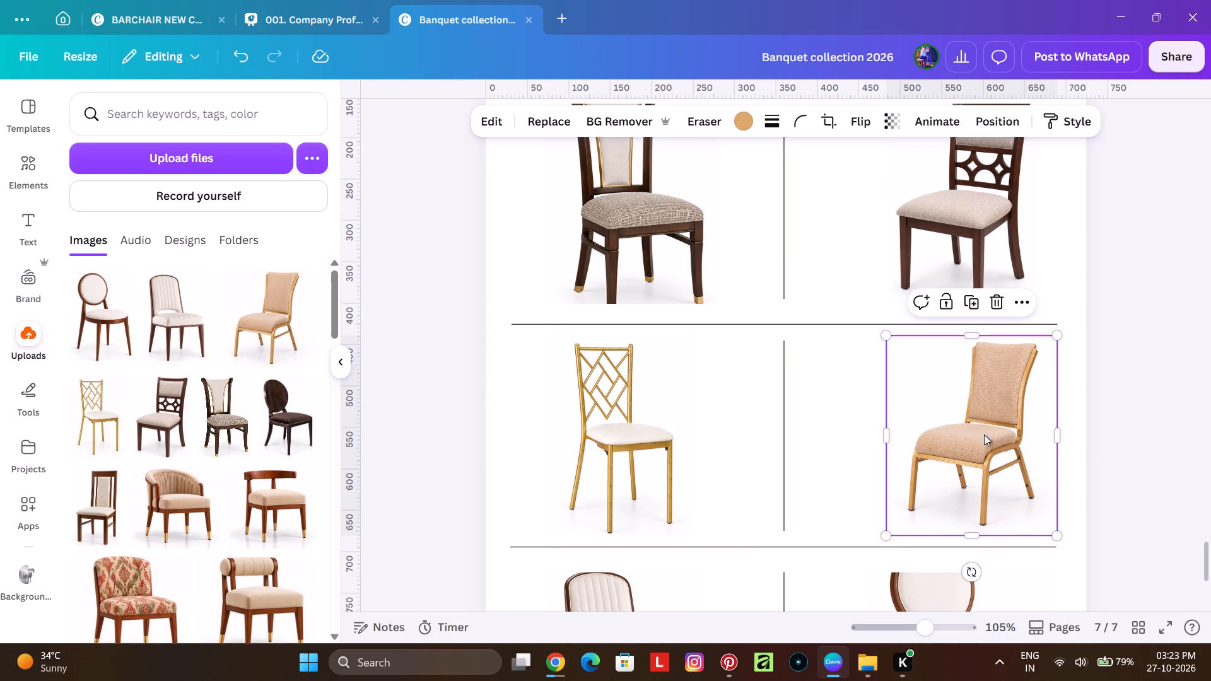
{"action": "left_click_drag", "start_coordinate": [986, 431], "coordinate": [975, 428]}
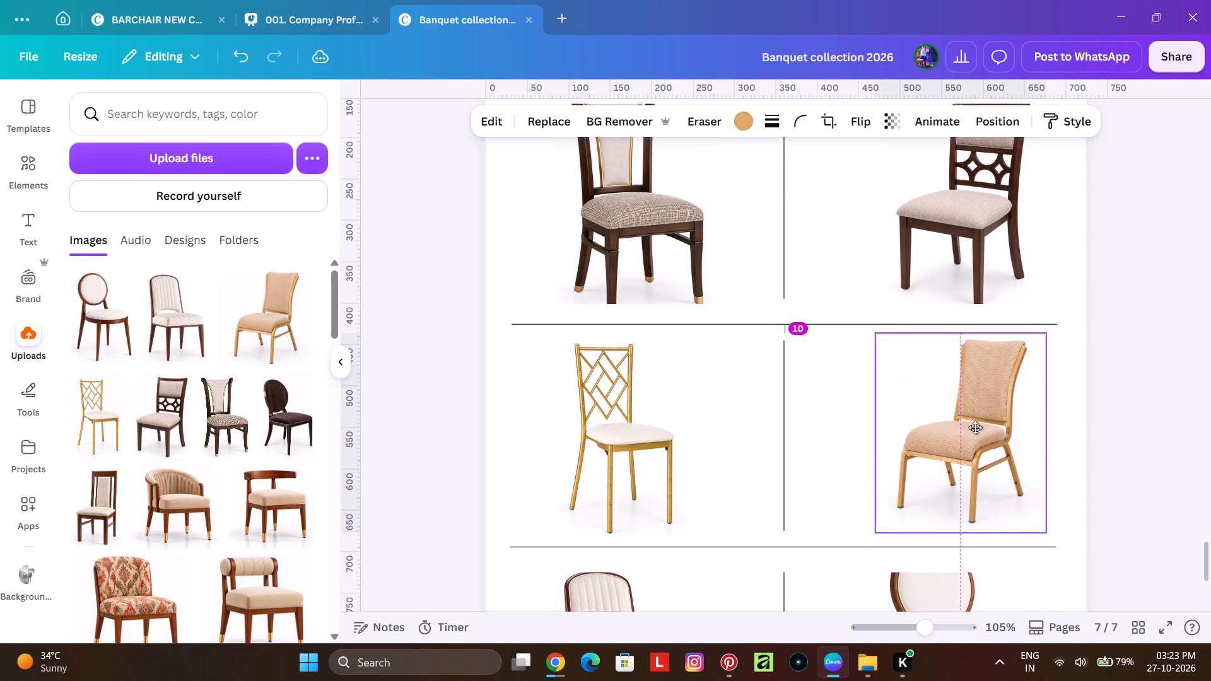
{"action": "left_click_drag", "start_coordinate": [975, 428], "coordinate": [978, 426]}
{"action": "key", "text": "Down"}
{"action": "key", "text": "Down"}
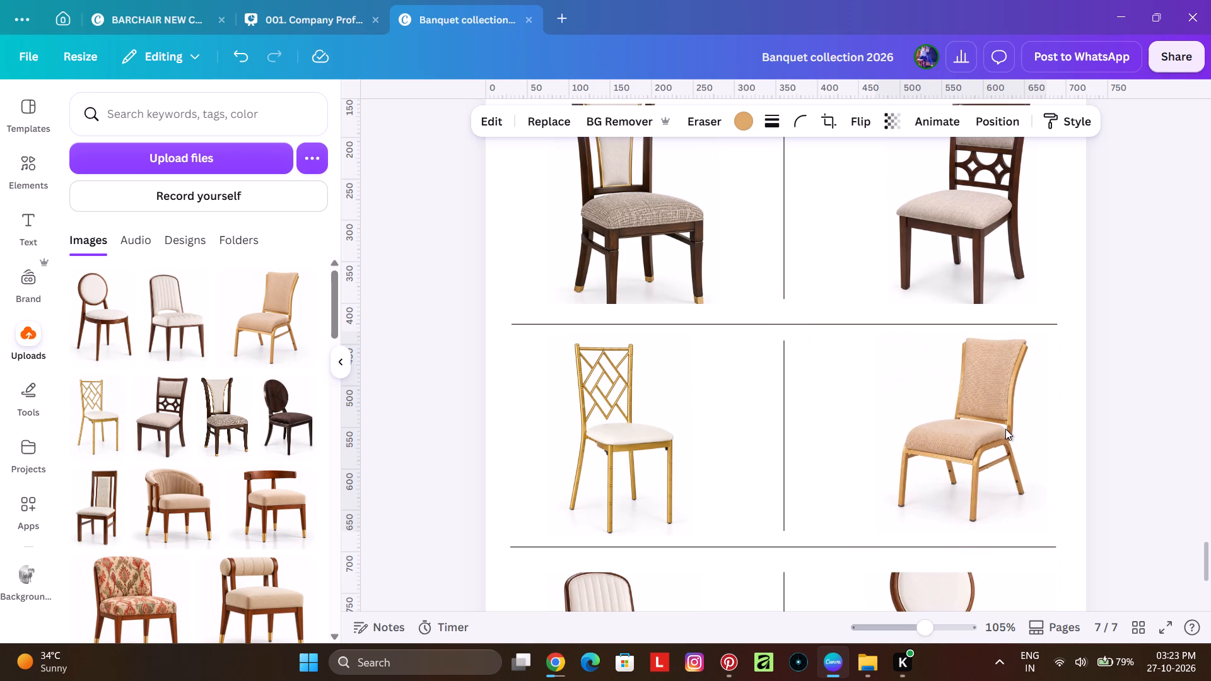
{"action": "key", "text": "Down"}
{"action": "key", "text": "Down"}
{"action": "key", "text": "Down"}
{"action": "key", "text": "Down"}
{"action": "key", "text": "Down"}
{"action": "key", "text": "Up"}
{"action": "key", "text": "Up"}
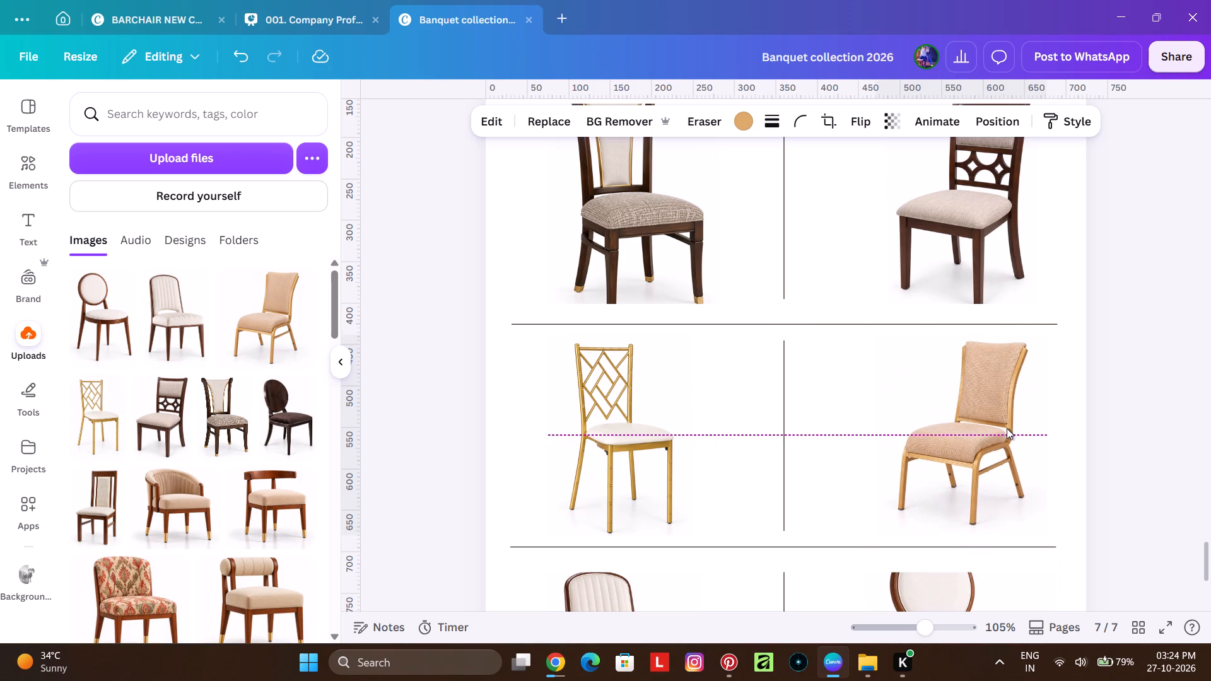
Extend the top of the ivory channel-tufted chair's frame in page 7's bottom row to show its full backrest.
{"action": "scroll", "coordinate": [997, 413], "scroll_direction": "down", "scroll_amount": 3}
{"action": "scroll", "coordinate": [952, 387], "scroll_direction": "down", "scroll_amount": 2}
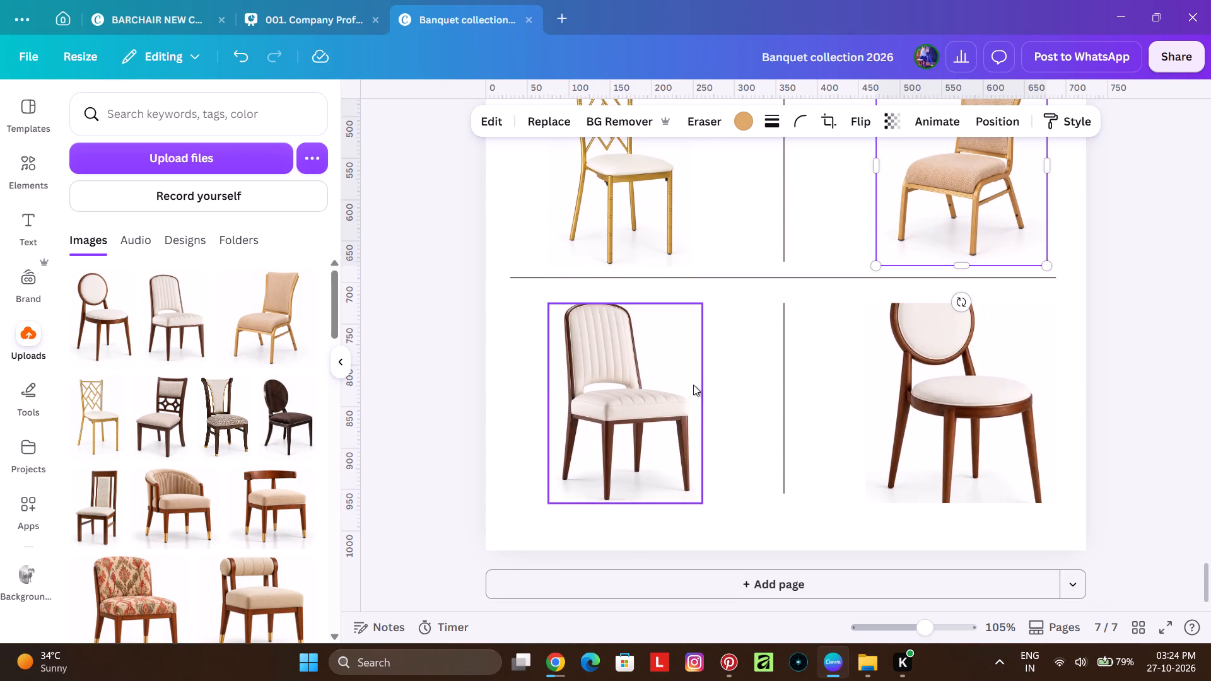
{"action": "left_click", "coordinate": [693, 385]}
{"action": "left_click", "coordinate": [625, 296]}
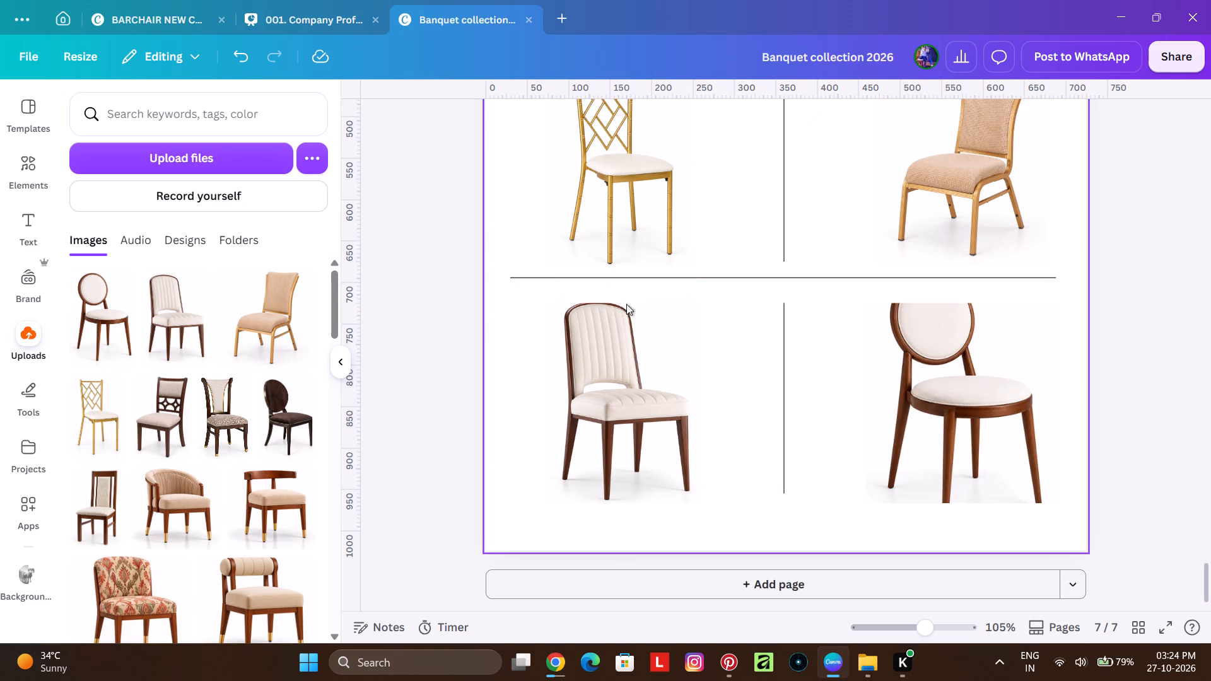
{"action": "left_click", "coordinate": [623, 317]}
{"action": "left_click_drag", "start_coordinate": [629, 301], "coordinate": [631, 294]}
Extend the round-back chair's frame to show the whole chair, scale it down, and align it with the channel-tufted chair and the beige chair above.
{"action": "left_click", "coordinate": [890, 329]}
{"action": "left_click_drag", "start_coordinate": [966, 305], "coordinate": [974, 282]}
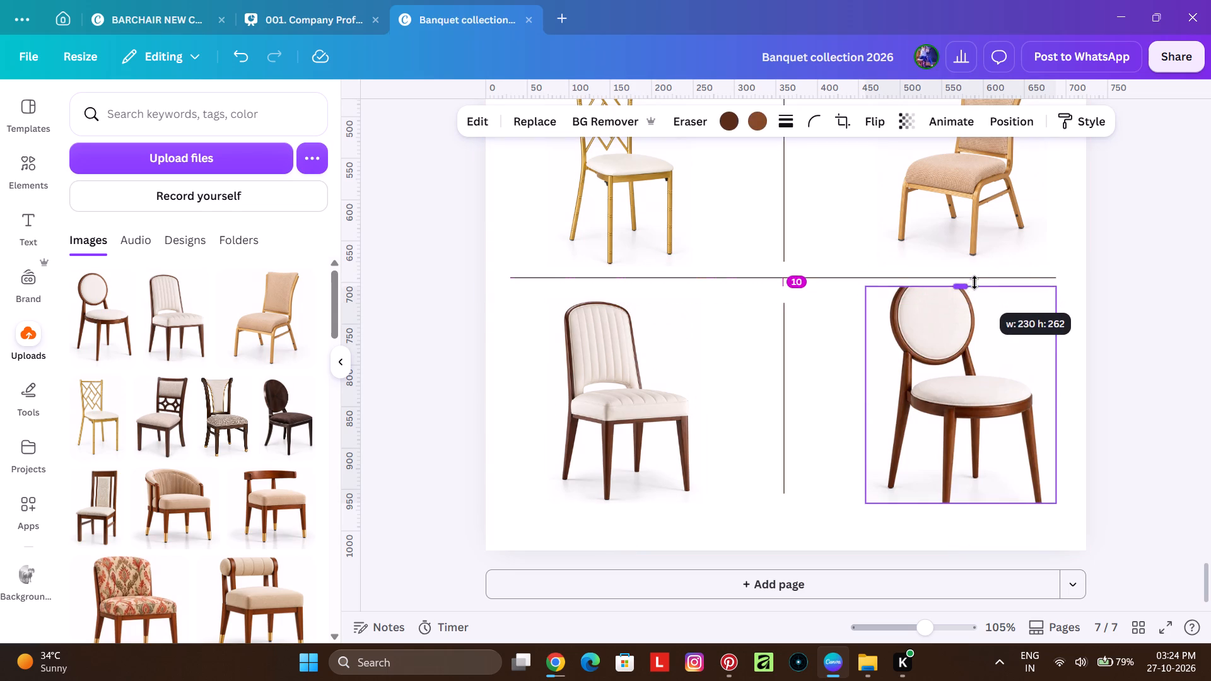
{"action": "left_click_drag", "start_coordinate": [974, 282], "coordinate": [978, 268]}
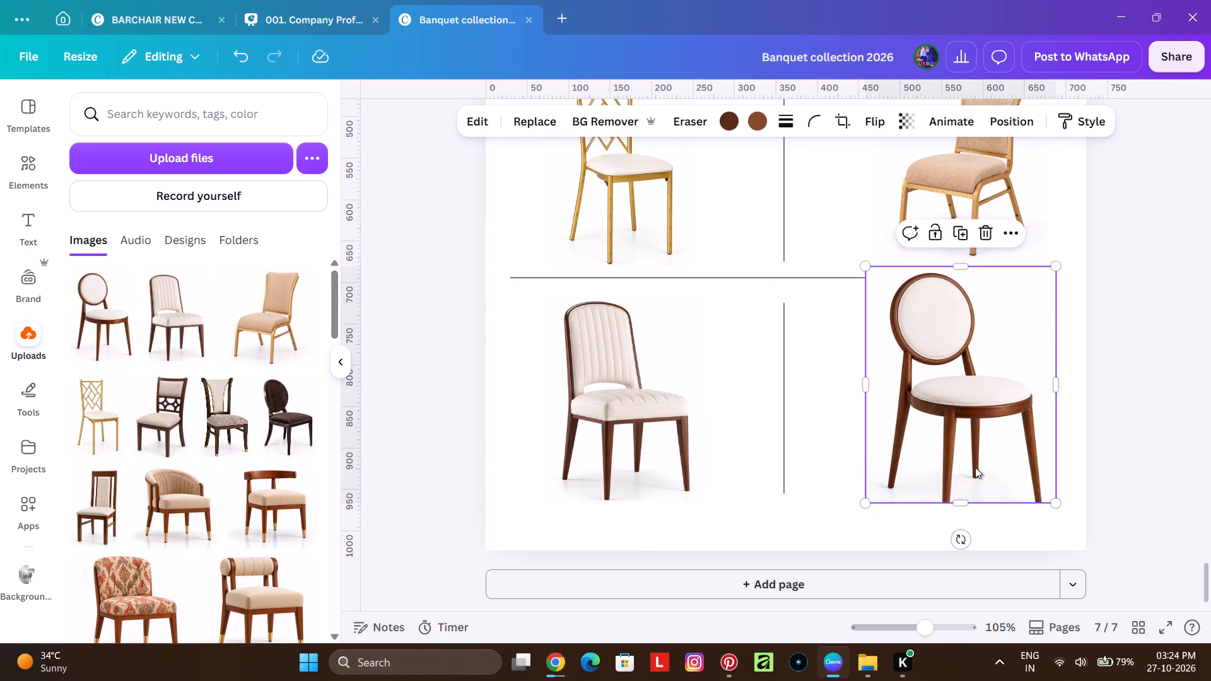
{"action": "left_click_drag", "start_coordinate": [967, 498], "coordinate": [971, 521]}
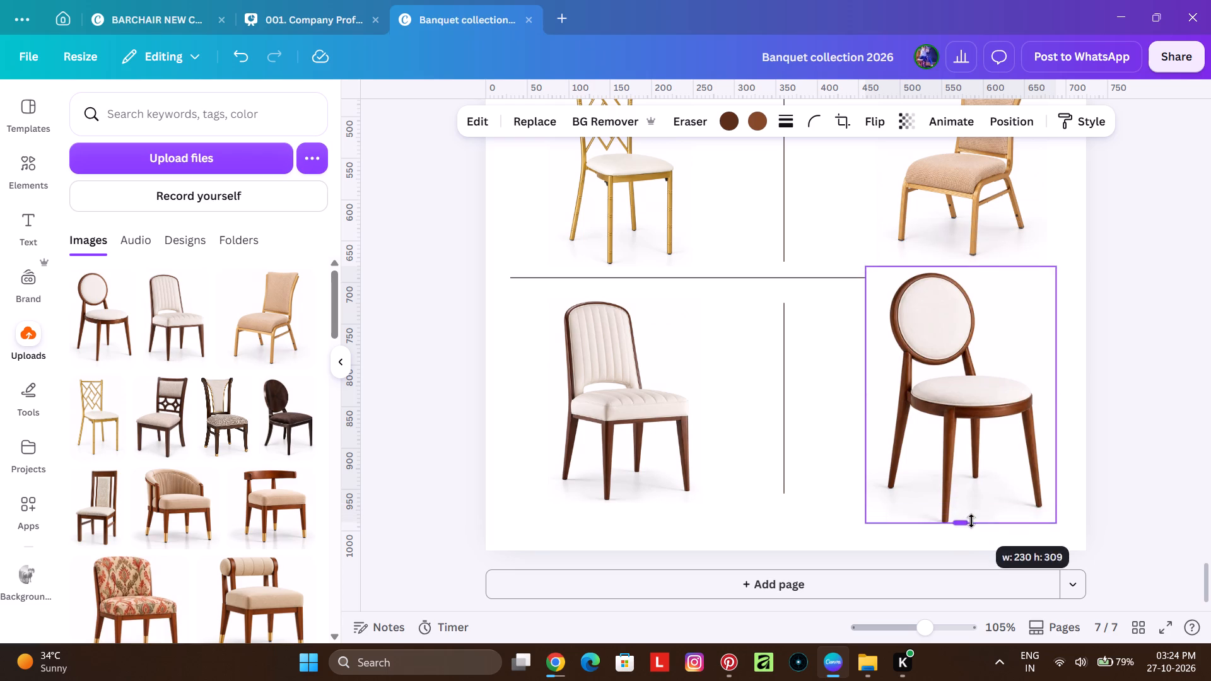
{"action": "left_click_drag", "start_coordinate": [971, 521], "coordinate": [971, 525]}
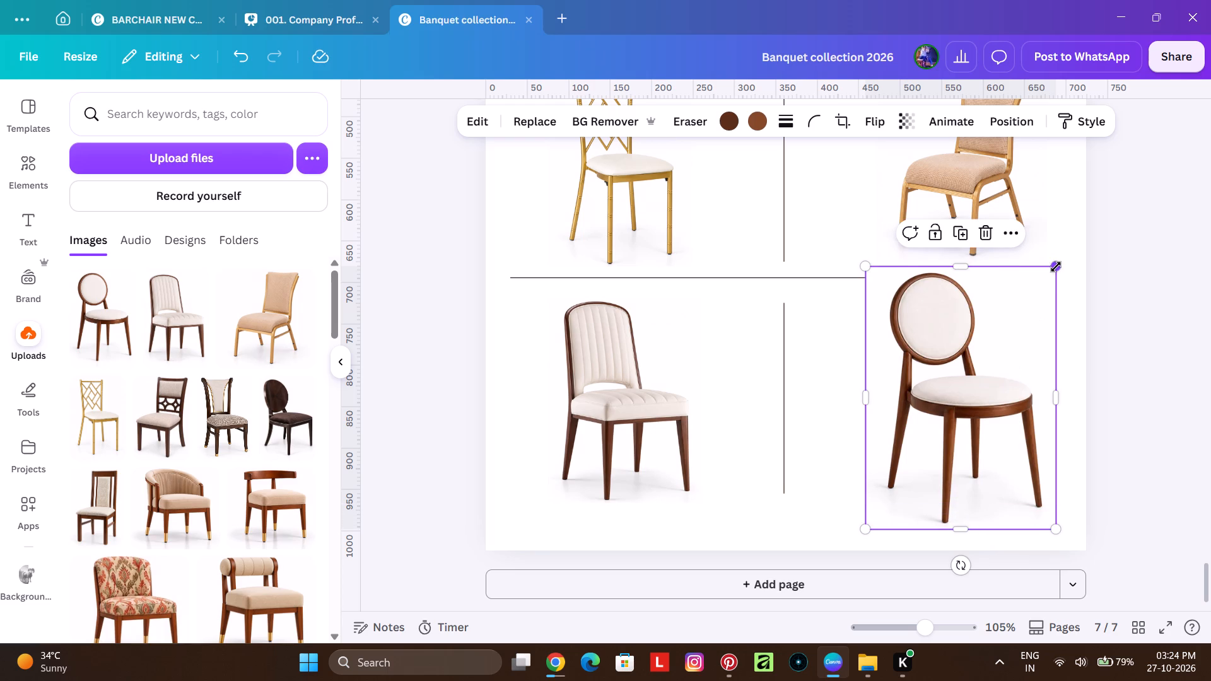
{"action": "left_click_drag", "start_coordinate": [1056, 267], "coordinate": [1015, 315]}
{"action": "left_click_drag", "start_coordinate": [944, 440], "coordinate": [947, 424]}
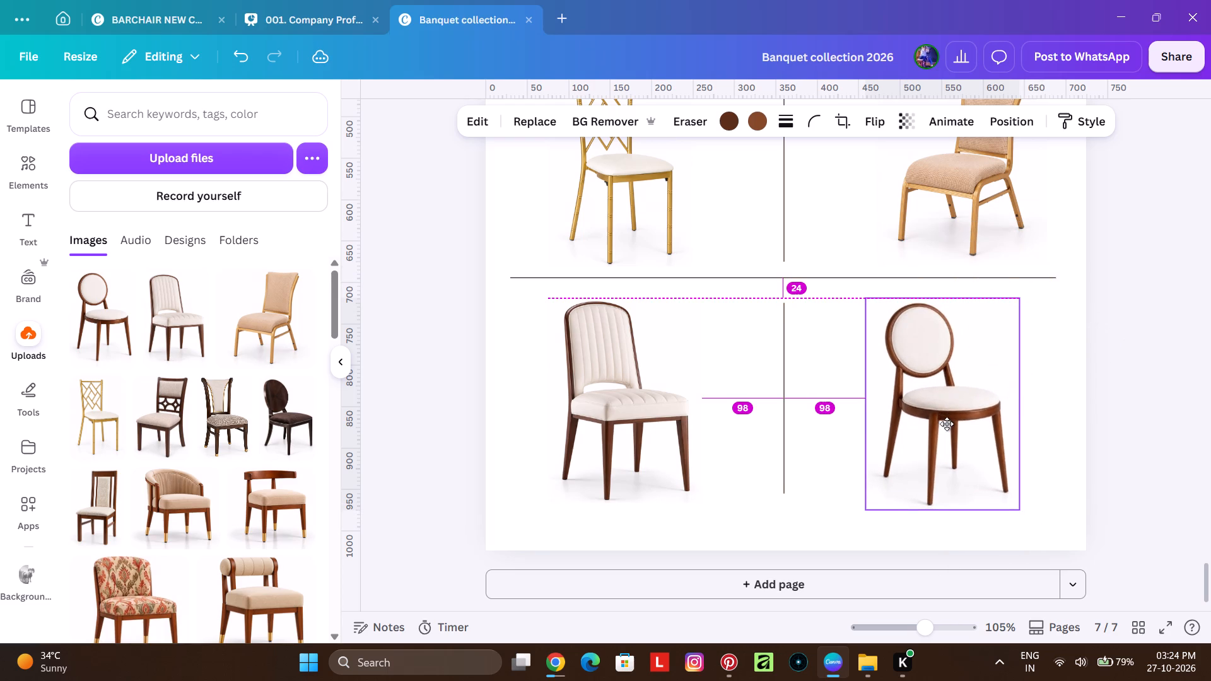
{"action": "left_click_drag", "start_coordinate": [947, 424], "coordinate": [949, 417]}
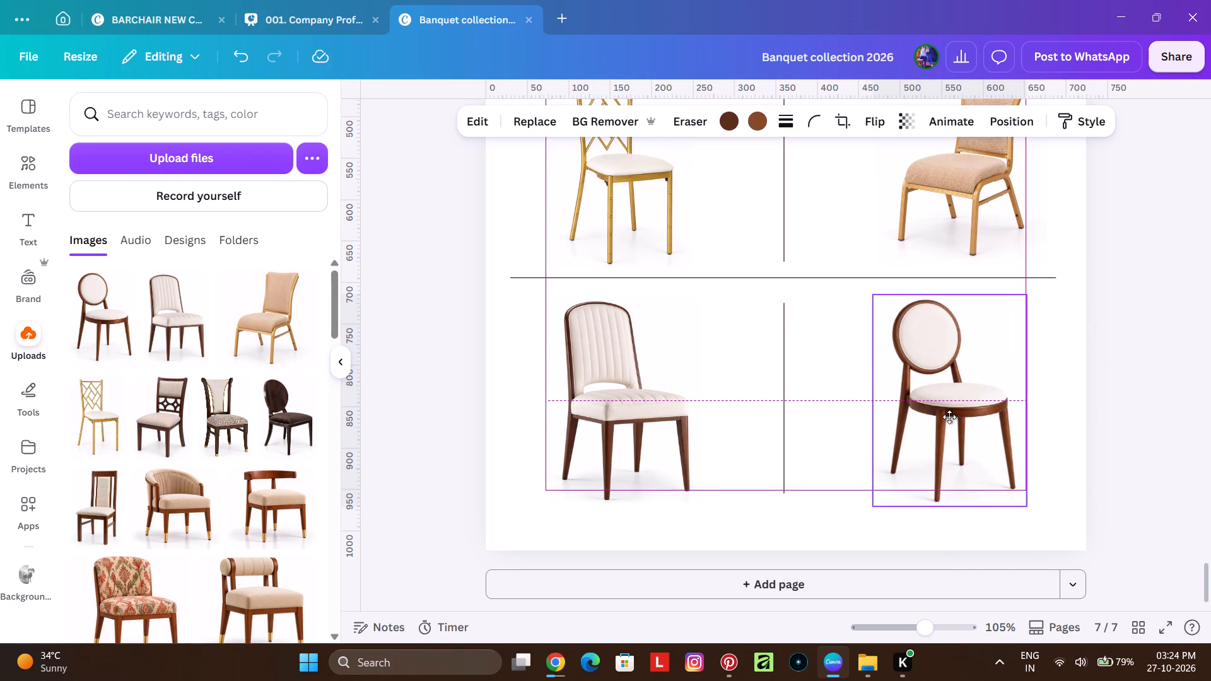
{"action": "left_click_drag", "start_coordinate": [949, 417], "coordinate": [962, 415]}
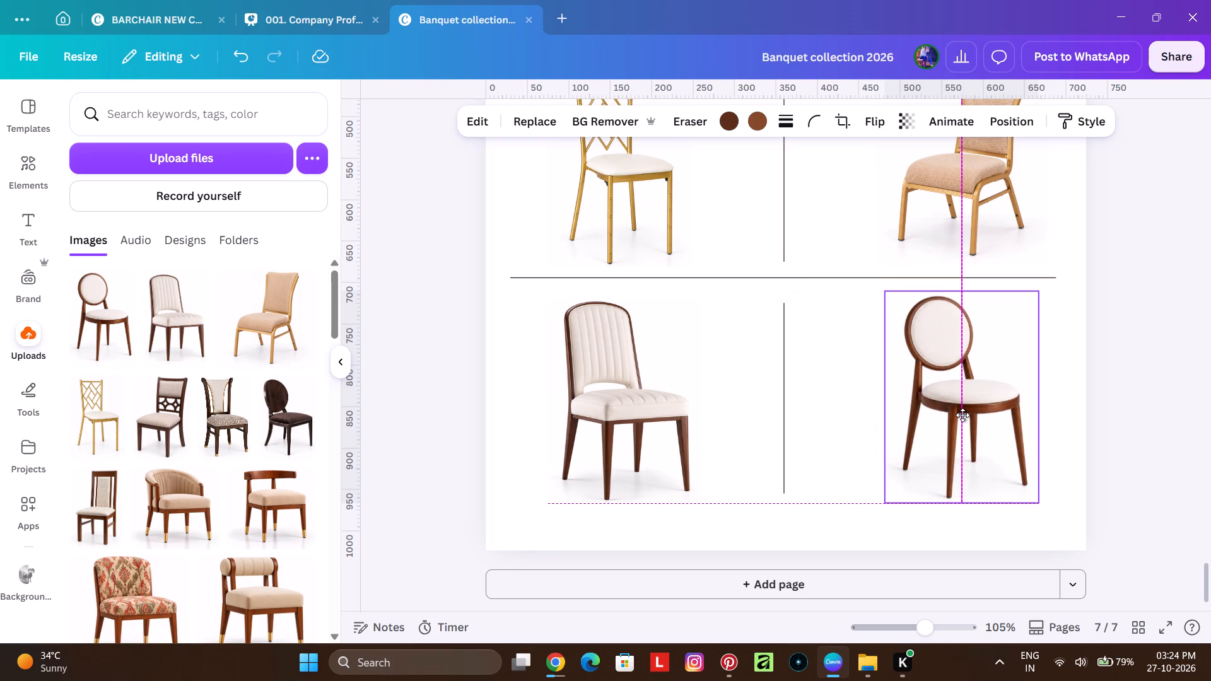
{"action": "left_click_drag", "start_coordinate": [962, 415], "coordinate": [961, 417]}
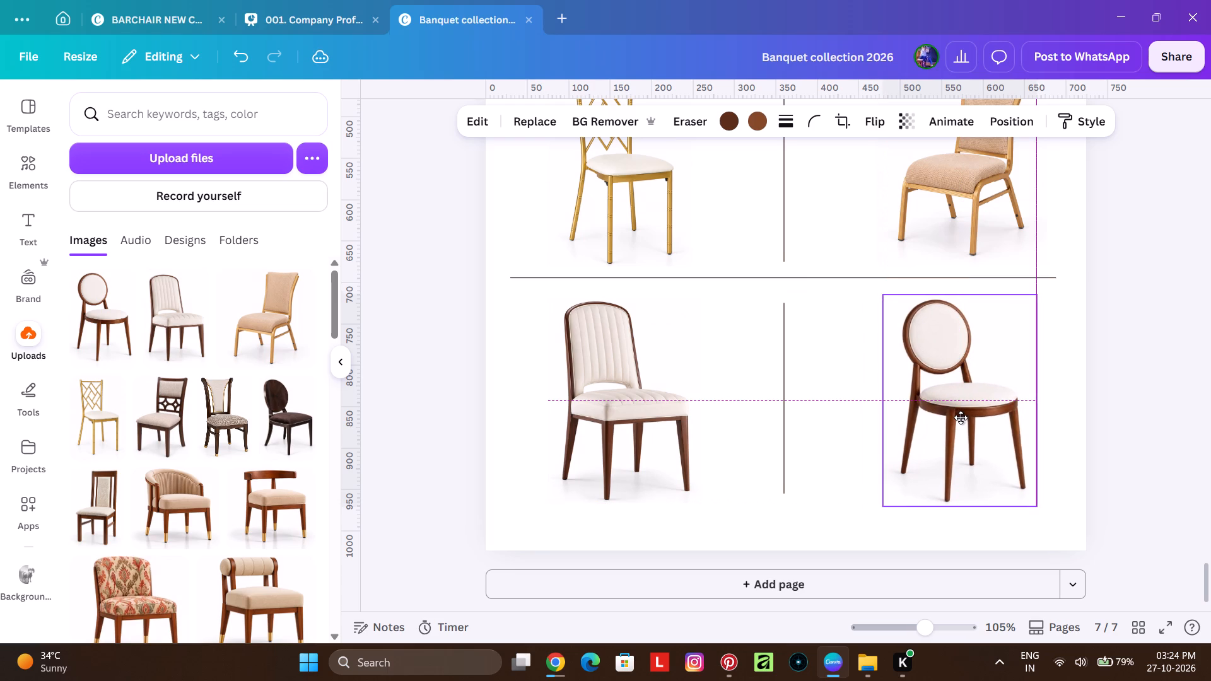
{"action": "left_click_drag", "start_coordinate": [961, 417], "coordinate": [962, 417]}
{"action": "left_click", "coordinate": [1116, 417]}
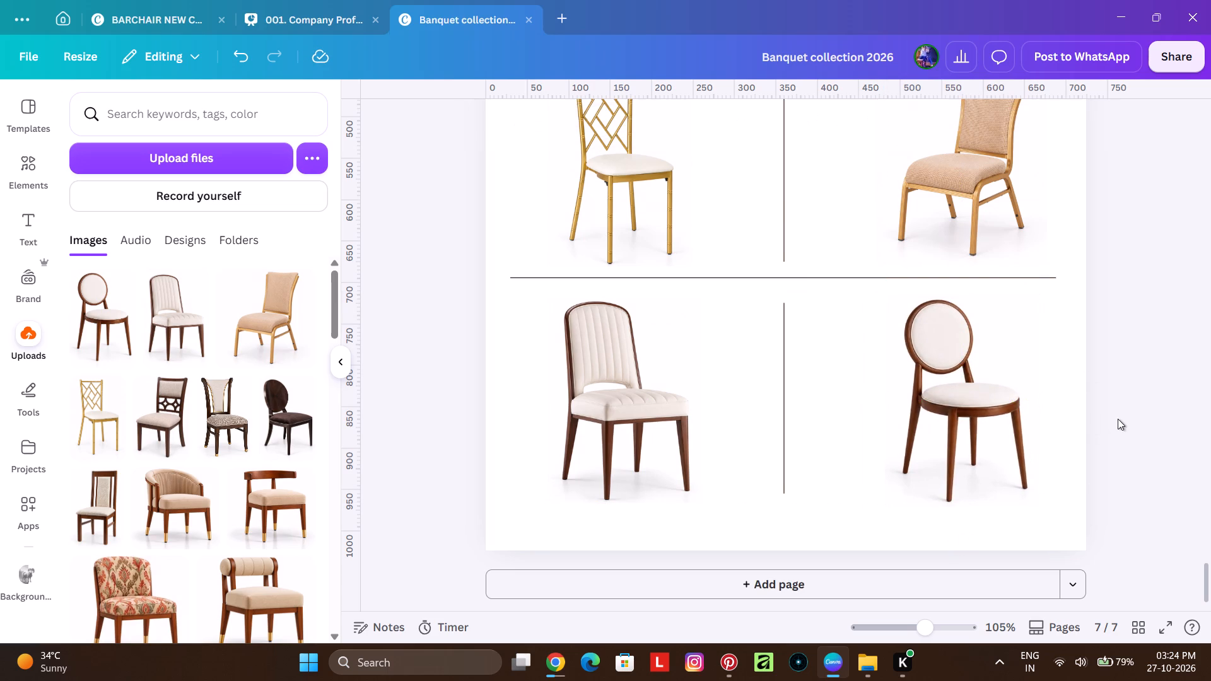
Review page 7's overall layout, examining the size and alignment of its six chairs.
{"action": "scroll", "coordinate": [767, 346], "scroll_direction": "up", "scroll_amount": 3}
{"action": "scroll", "coordinate": [767, 340], "scroll_direction": "down", "scroll_amount": 3}
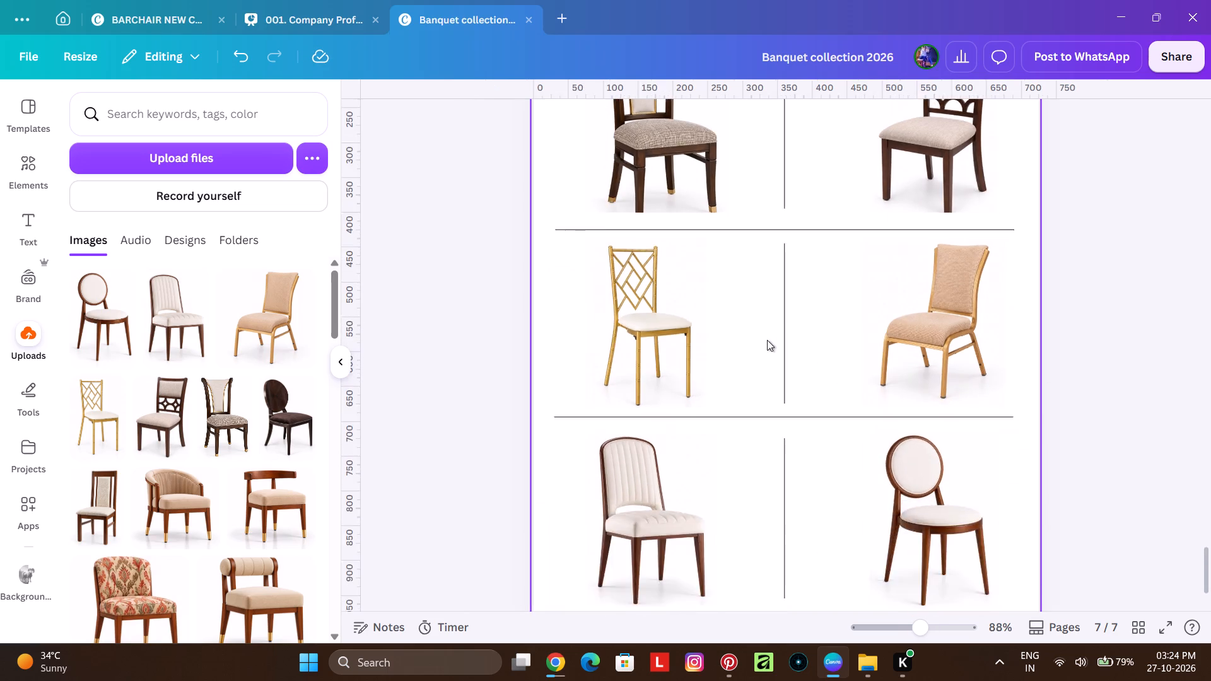
{"action": "scroll", "coordinate": [767, 340], "scroll_direction": "down", "scroll_amount": 4, "text": "ctrl"}
{"action": "scroll", "coordinate": [563, 311], "scroll_direction": "up", "scroll_amount": 3}
{"action": "scroll", "coordinate": [563, 311], "scroll_direction": "down", "scroll_amount": 5}
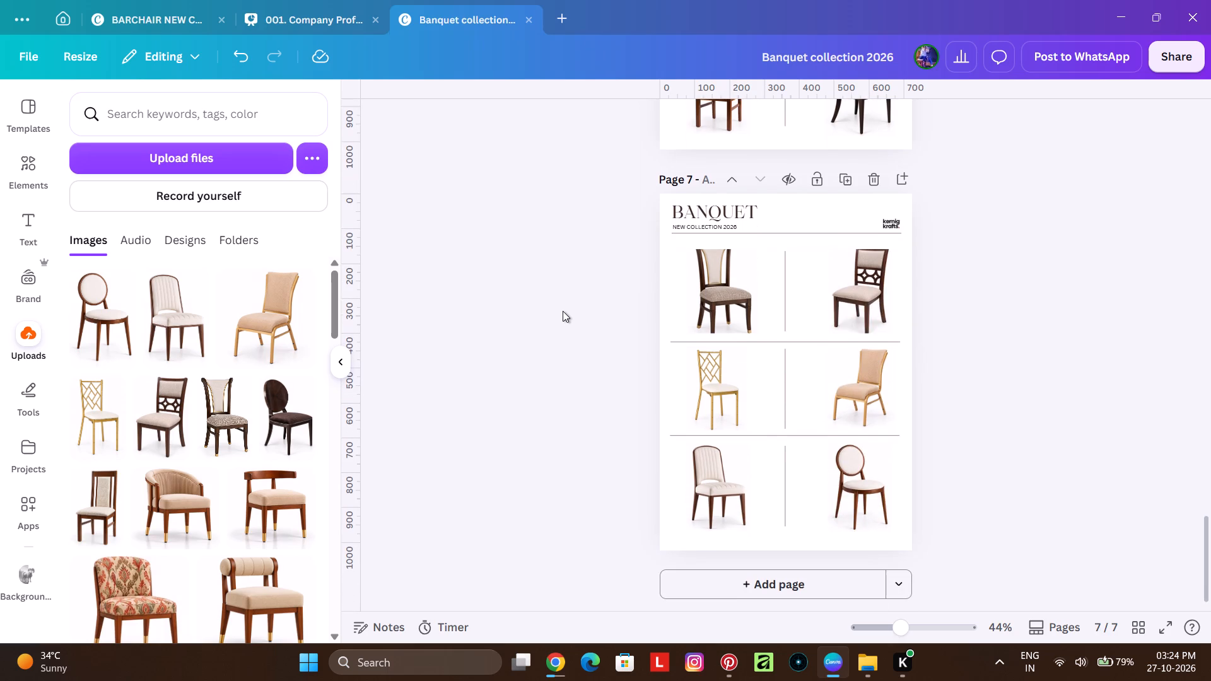
{"action": "scroll", "coordinate": [563, 311], "scroll_direction": "down", "scroll_amount": 2}
{"action": "scroll", "coordinate": [568, 339], "scroll_direction": "up", "scroll_amount": 4}
{"action": "scroll", "coordinate": [558, 330], "scroll_direction": "down", "scroll_amount": 3}
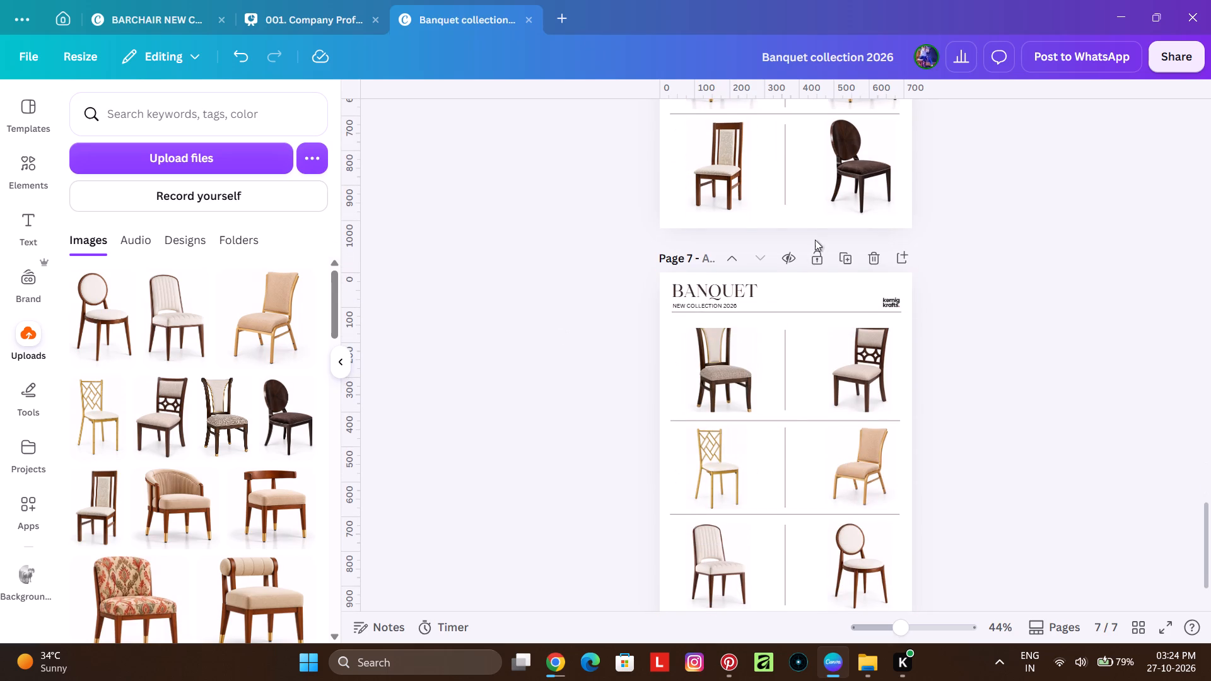
Duplicate page 7 to create page 8.
{"action": "scroll", "coordinate": [838, 262], "scroll_direction": "down", "scroll_amount": 6}
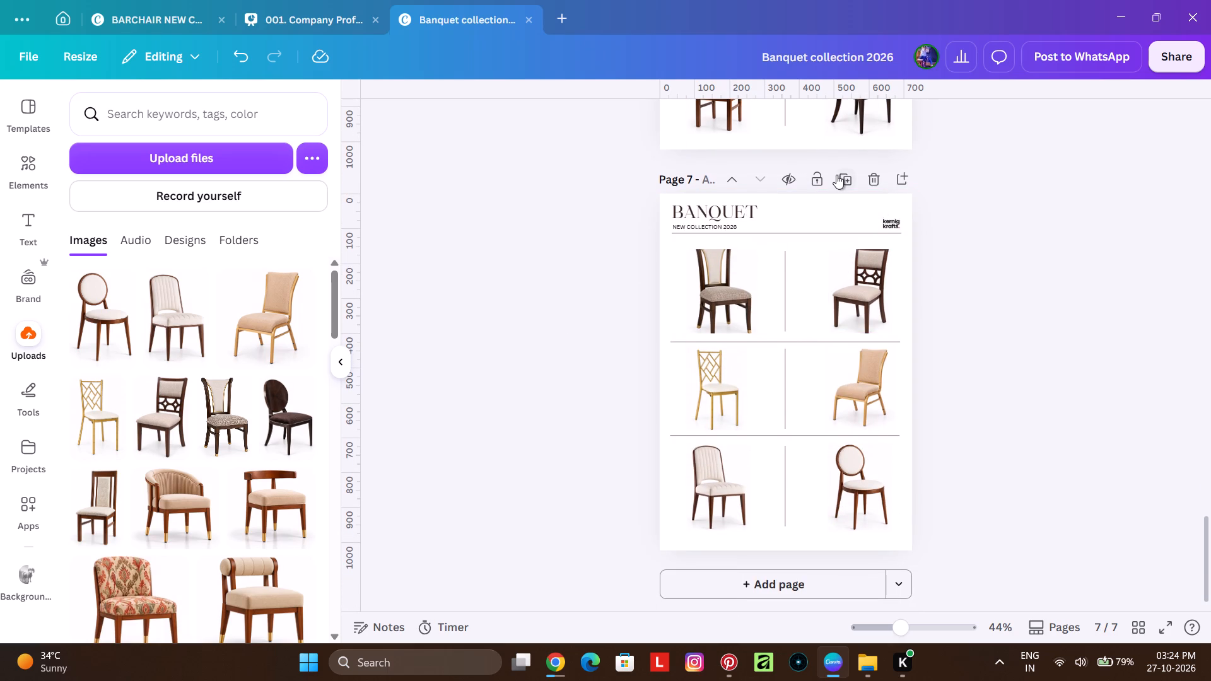
{"action": "left_click", "coordinate": [838, 175]}
Extend the frame of page 7's walnut and gold upholstered chair at top and bottom to show the whole chair, about 293 high.
{"action": "scroll", "coordinate": [768, 349], "scroll_direction": "up", "scroll_amount": 3}
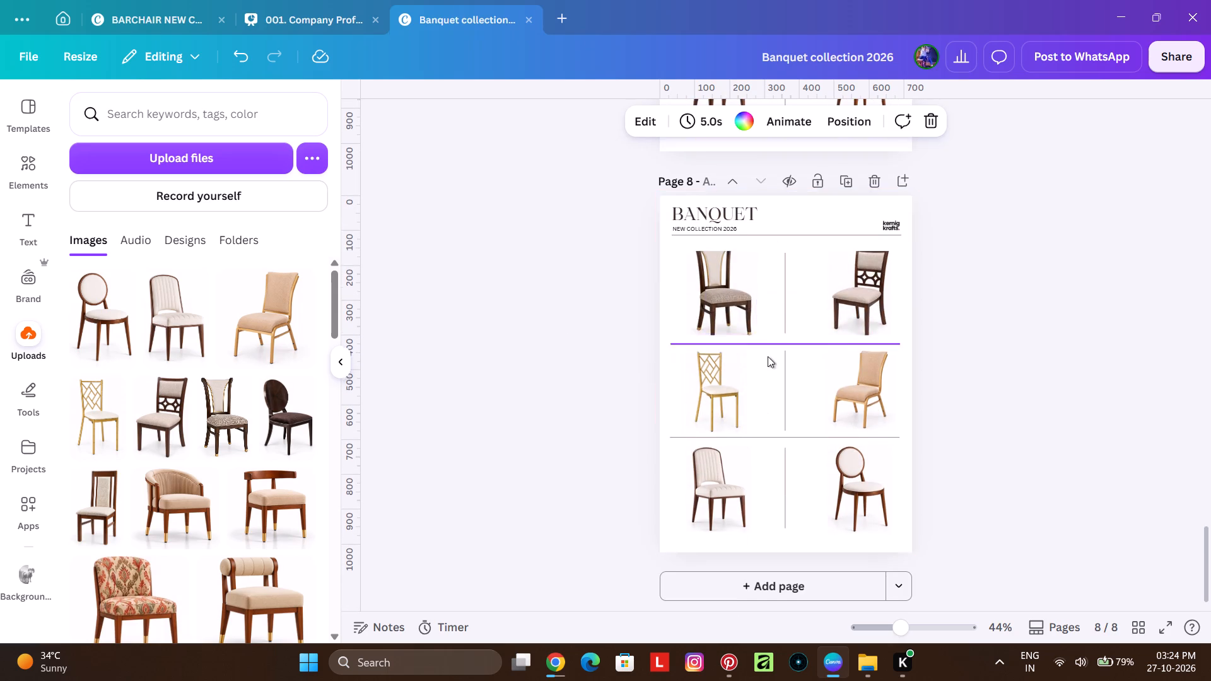
{"action": "scroll", "coordinate": [751, 365], "scroll_direction": "up", "scroll_amount": 2}
{"action": "scroll", "coordinate": [708, 272], "scroll_direction": "up", "scroll_amount": 4, "text": "ctrl"}
{"action": "scroll", "coordinate": [645, 247], "scroll_direction": "up", "scroll_amount": 2, "text": "ctrl"}
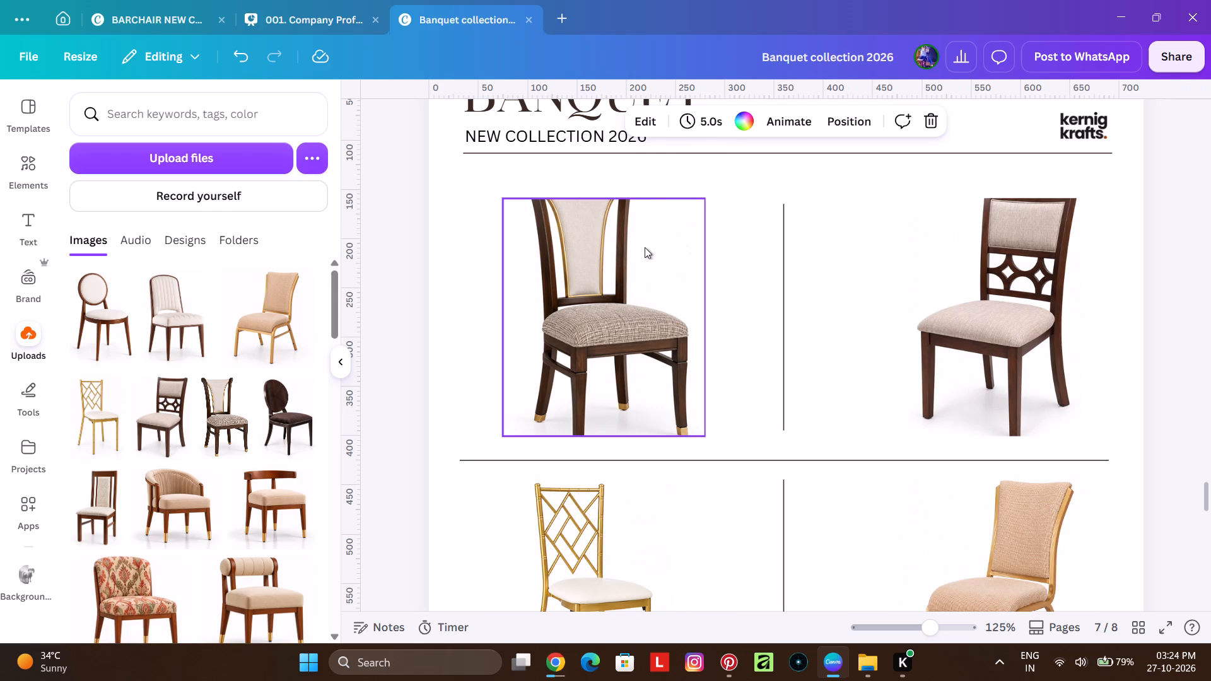
{"action": "left_click", "coordinate": [585, 225]}
{"action": "left_click_drag", "start_coordinate": [607, 200], "coordinate": [616, 160]}
{"action": "key", "text": "ctrl+z"}
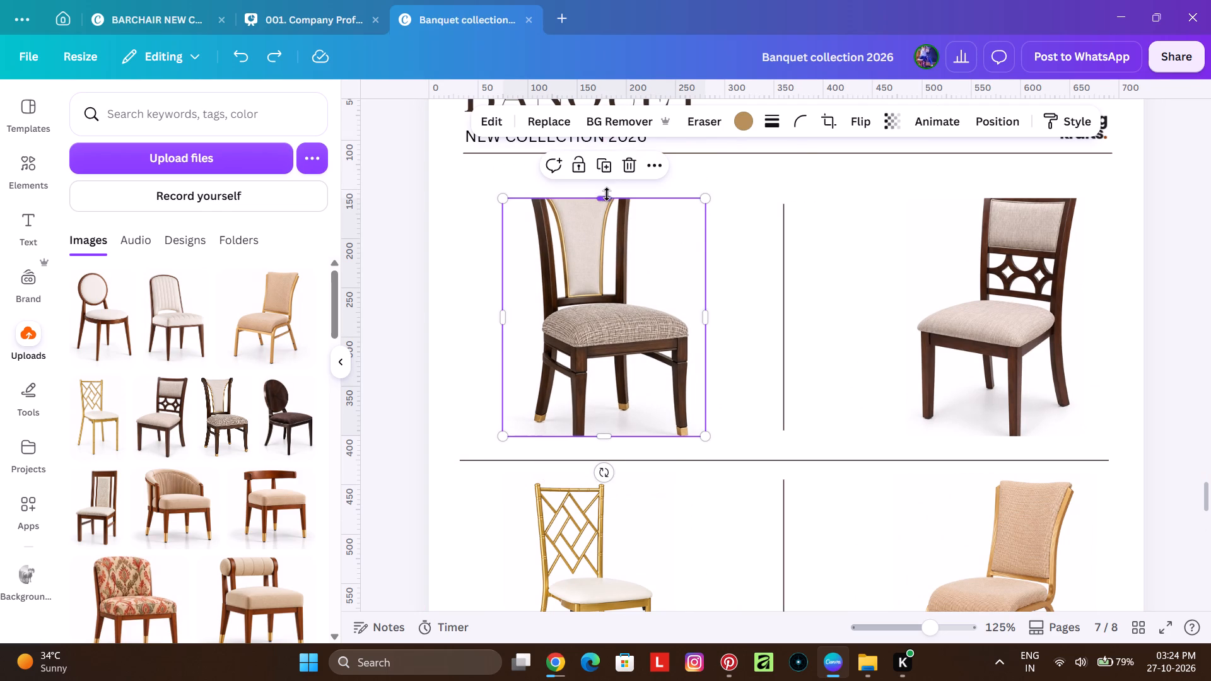
{"action": "left_click_drag", "start_coordinate": [607, 195], "coordinate": [631, 165]}
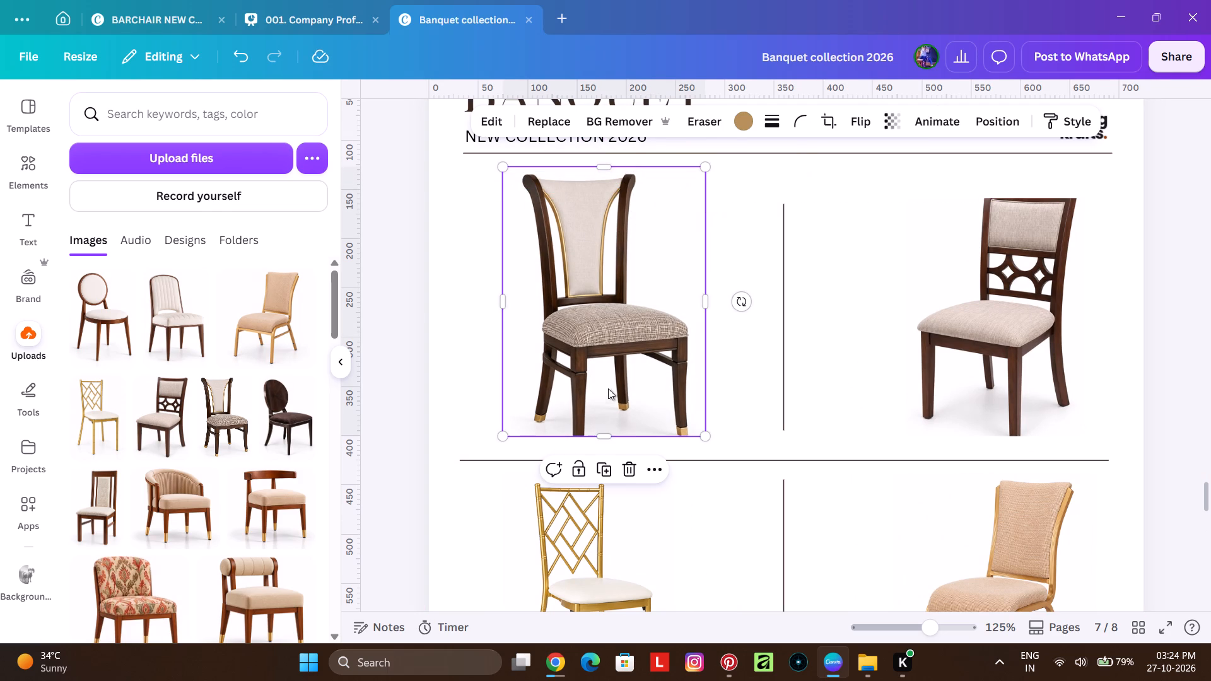
{"action": "left_click_drag", "start_coordinate": [607, 433], "coordinate": [610, 452]}
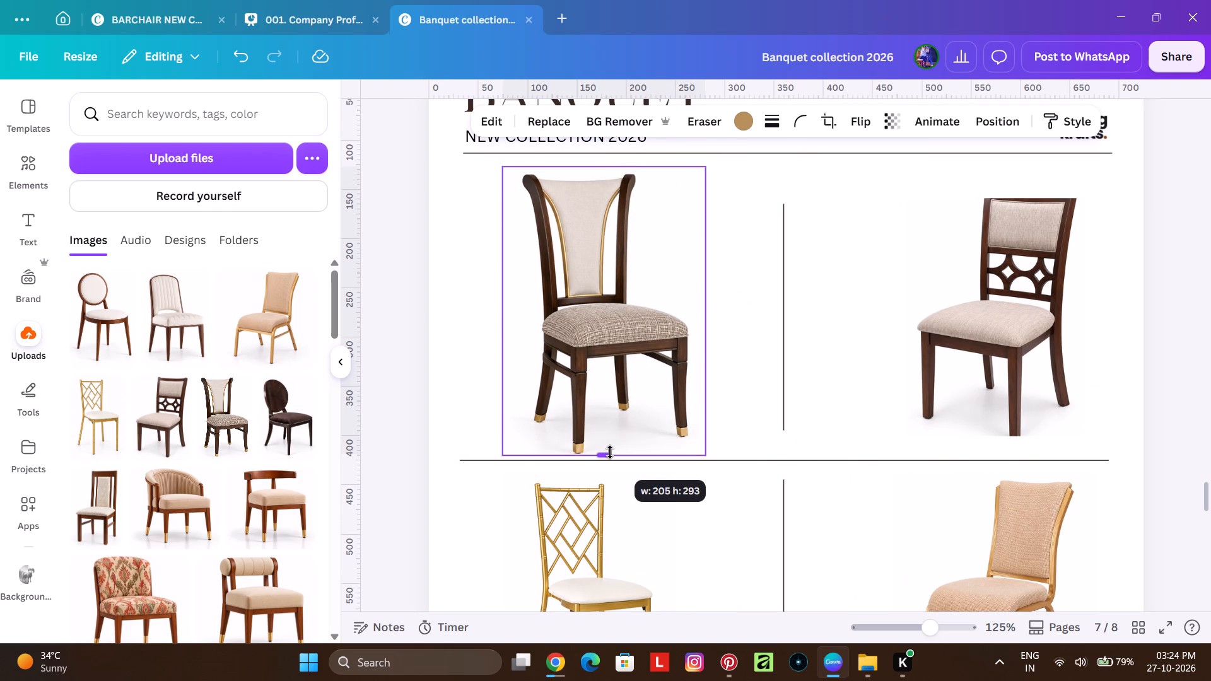
{"action": "left_click_drag", "start_coordinate": [610, 452], "coordinate": [610, 454]}
Scale the walnut and gold chair down to about 190 wide and reposition it between the header line and the row divider.
{"action": "left_click_drag", "start_coordinate": [705, 166], "coordinate": [689, 191]}
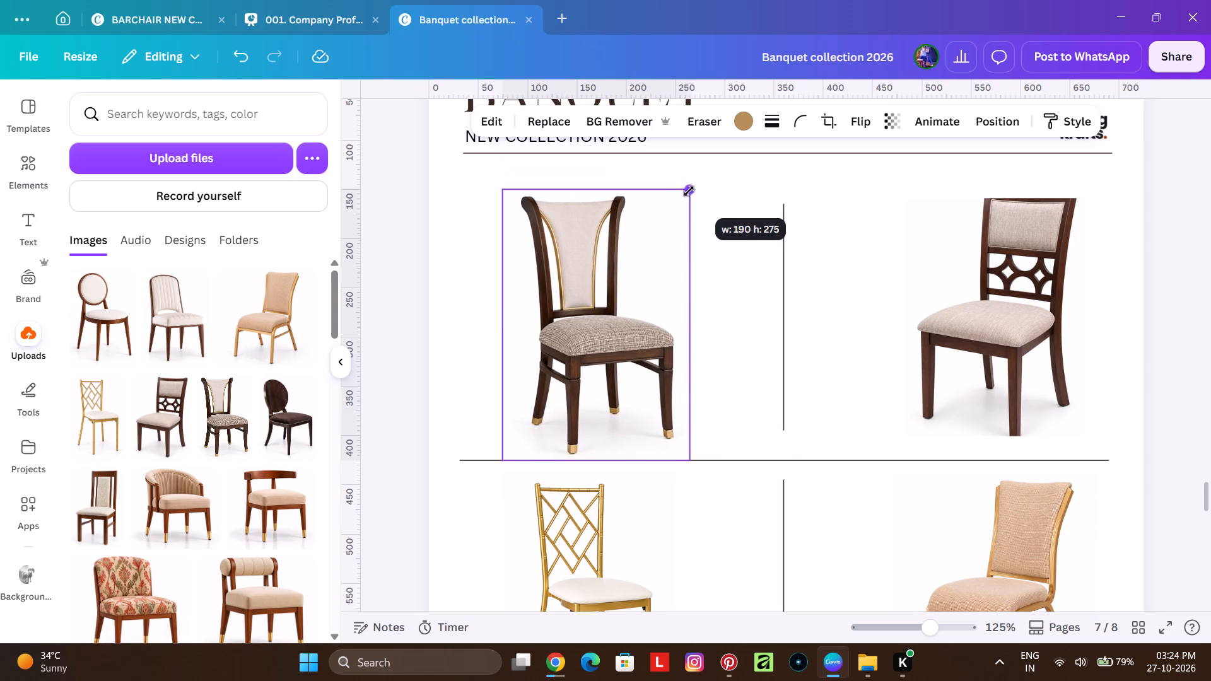
{"action": "left_click_drag", "start_coordinate": [689, 191], "coordinate": [686, 193]}
{"action": "left_click_drag", "start_coordinate": [619, 298], "coordinate": [626, 275]}
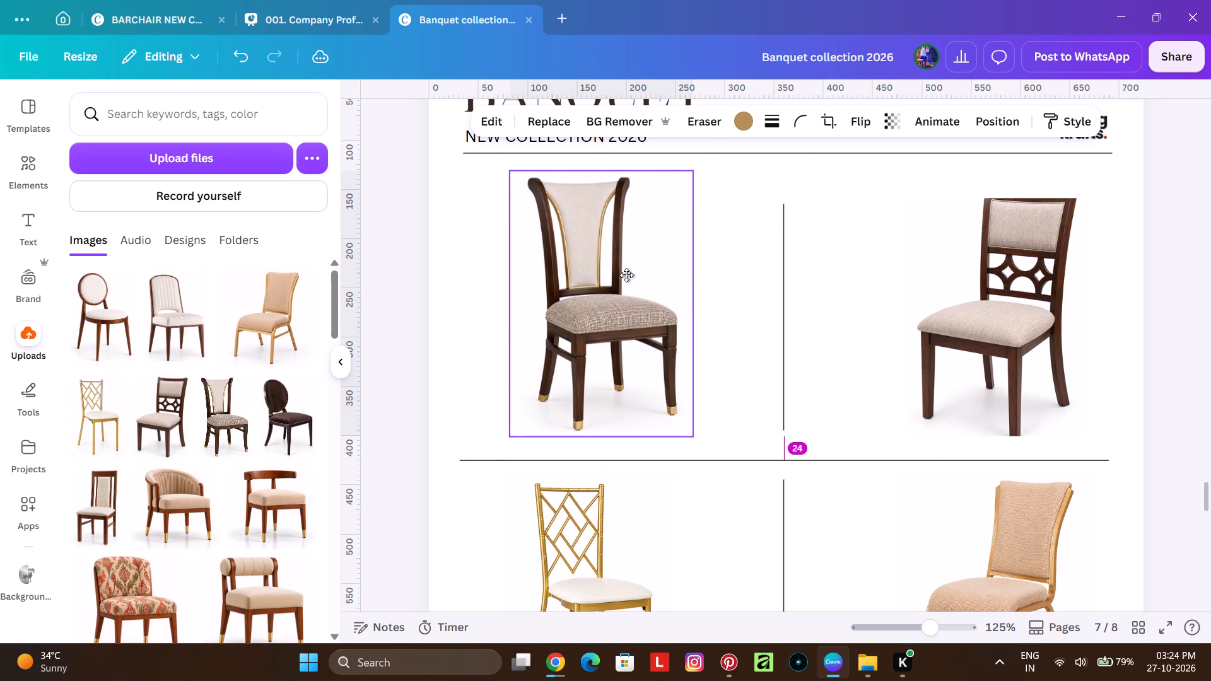
{"action": "left_click_drag", "start_coordinate": [626, 275], "coordinate": [626, 276]}
{"action": "left_click_drag", "start_coordinate": [626, 276], "coordinate": [623, 281]}
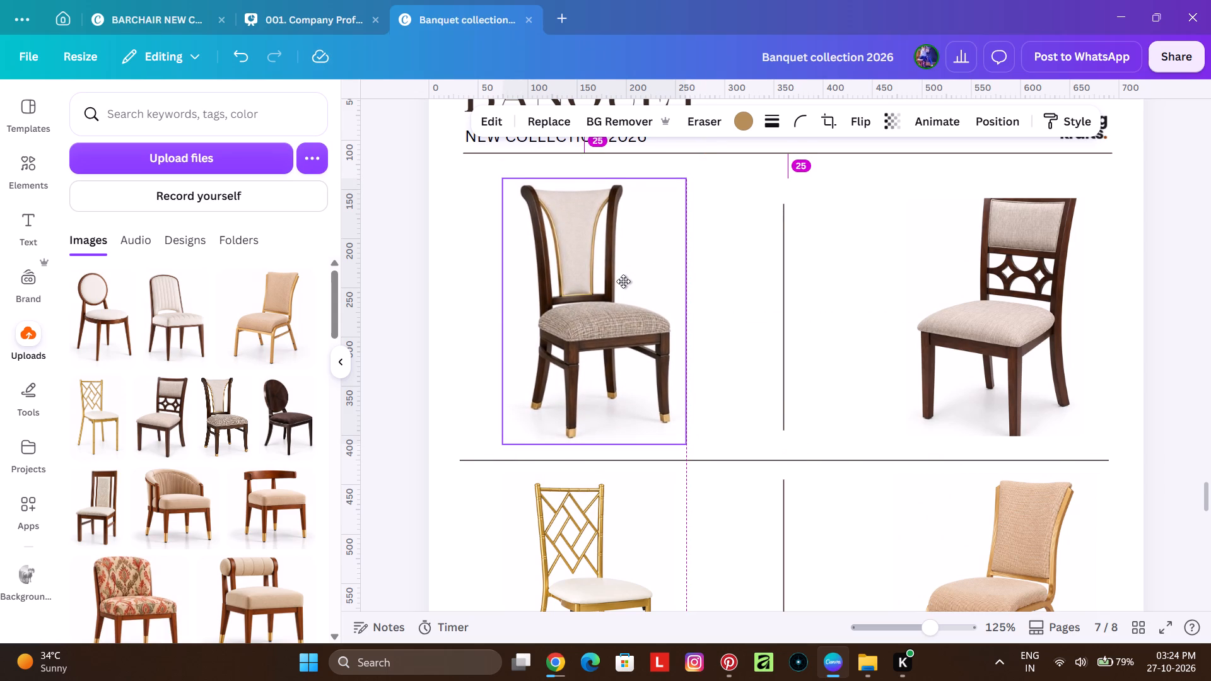
{"action": "left_click_drag", "start_coordinate": [623, 281], "coordinate": [623, 278]}
{"action": "scroll", "coordinate": [638, 281], "scroll_direction": "down", "scroll_amount": 3, "text": "shift"}
{"action": "scroll", "coordinate": [635, 284], "scroll_direction": "down", "scroll_amount": 3, "text": "ctrl"}
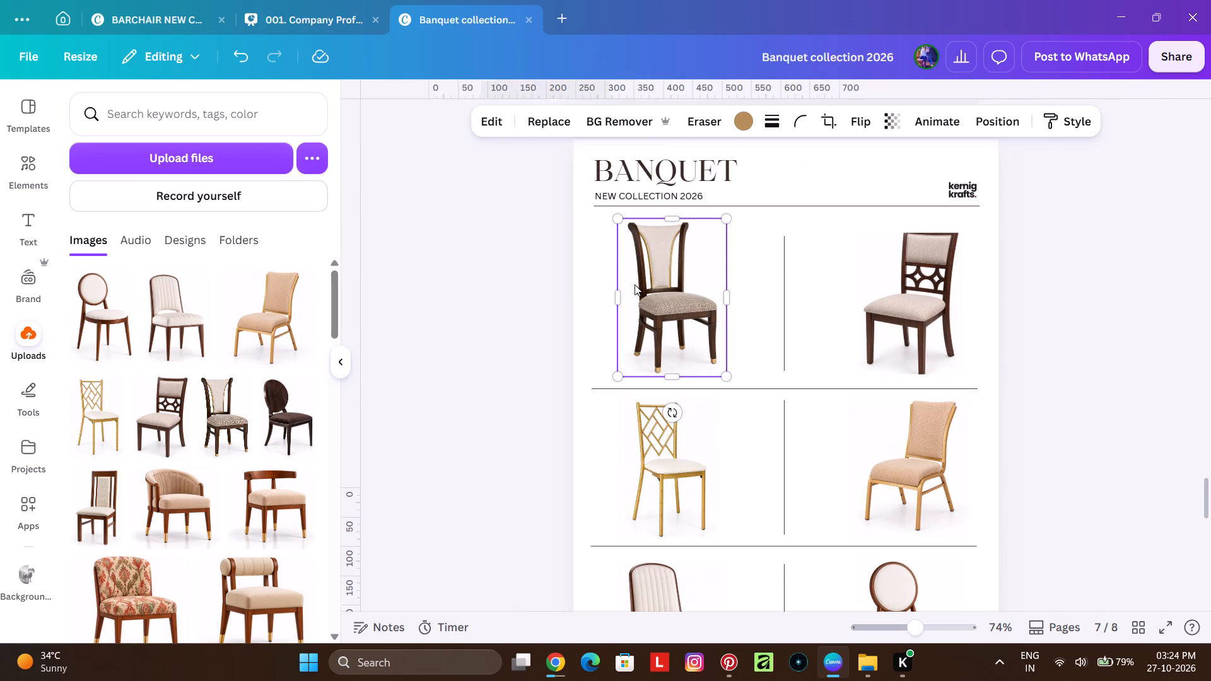
{"action": "left_click", "coordinate": [498, 284]}
{"action": "scroll", "coordinate": [498, 284], "scroll_direction": "down", "scroll_amount": 3, "text": "ctrl"}
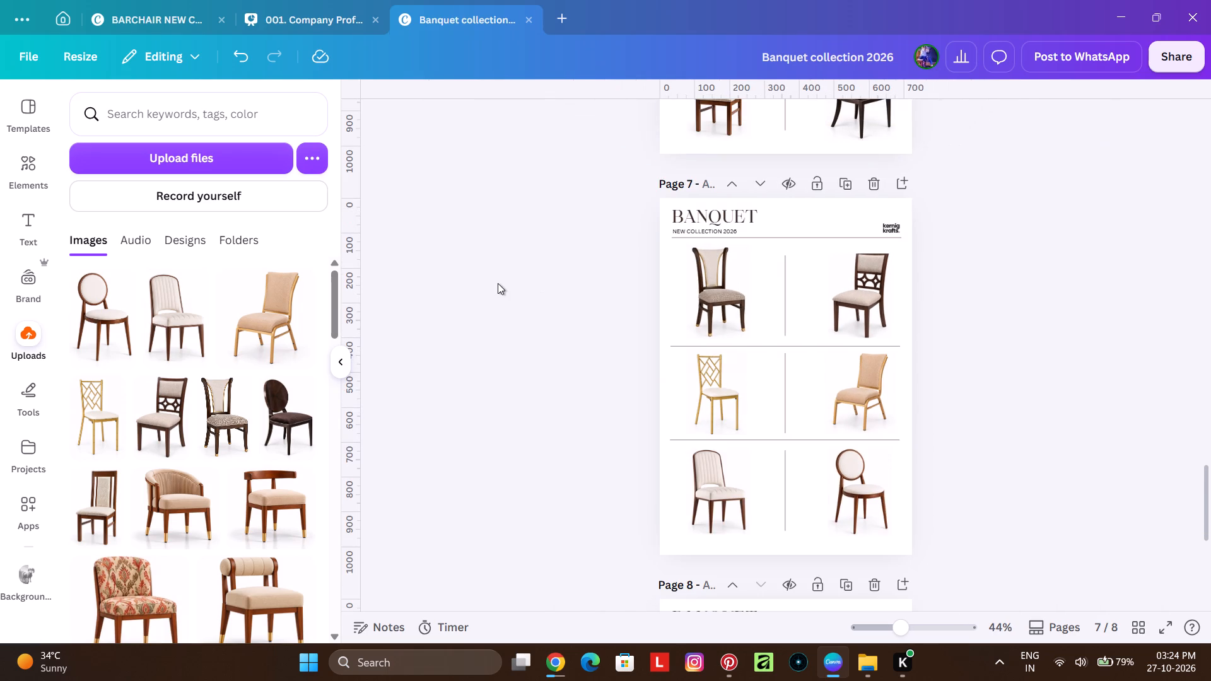
Nudge page 7's walnut and gold chair down slightly to line up with the walnut chair beside it.
{"action": "left_click", "coordinate": [714, 311]}
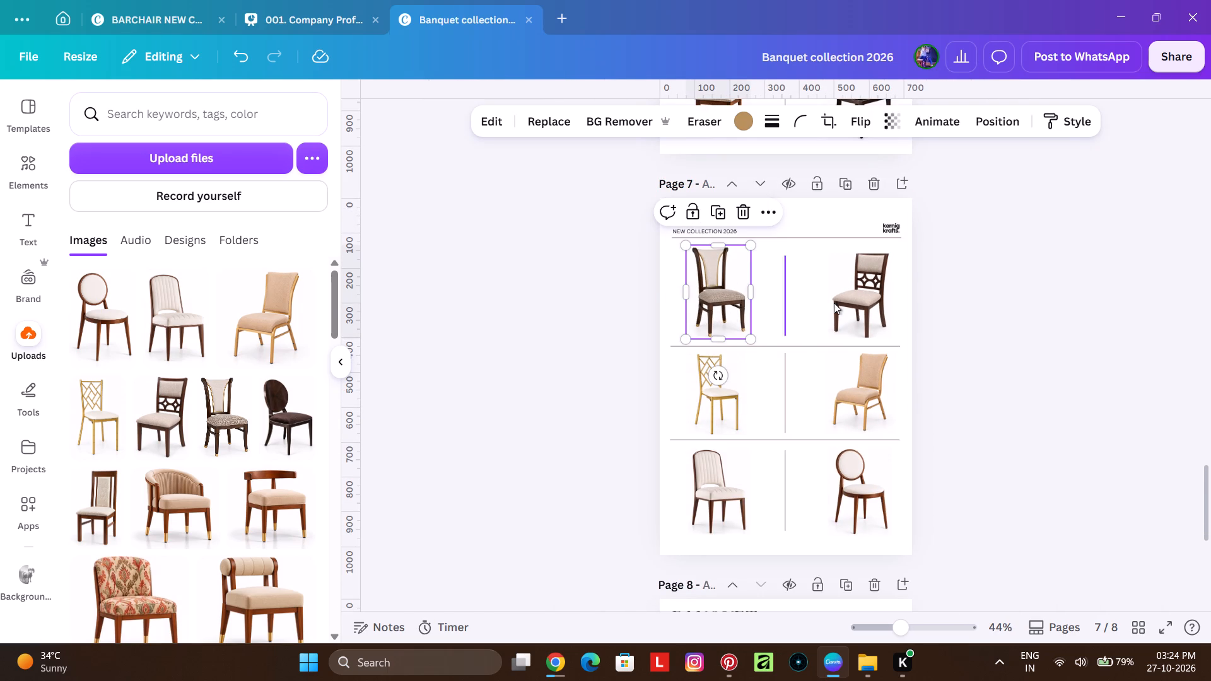
{"action": "key", "text": "Down"}
{"action": "key", "text": "Down"}
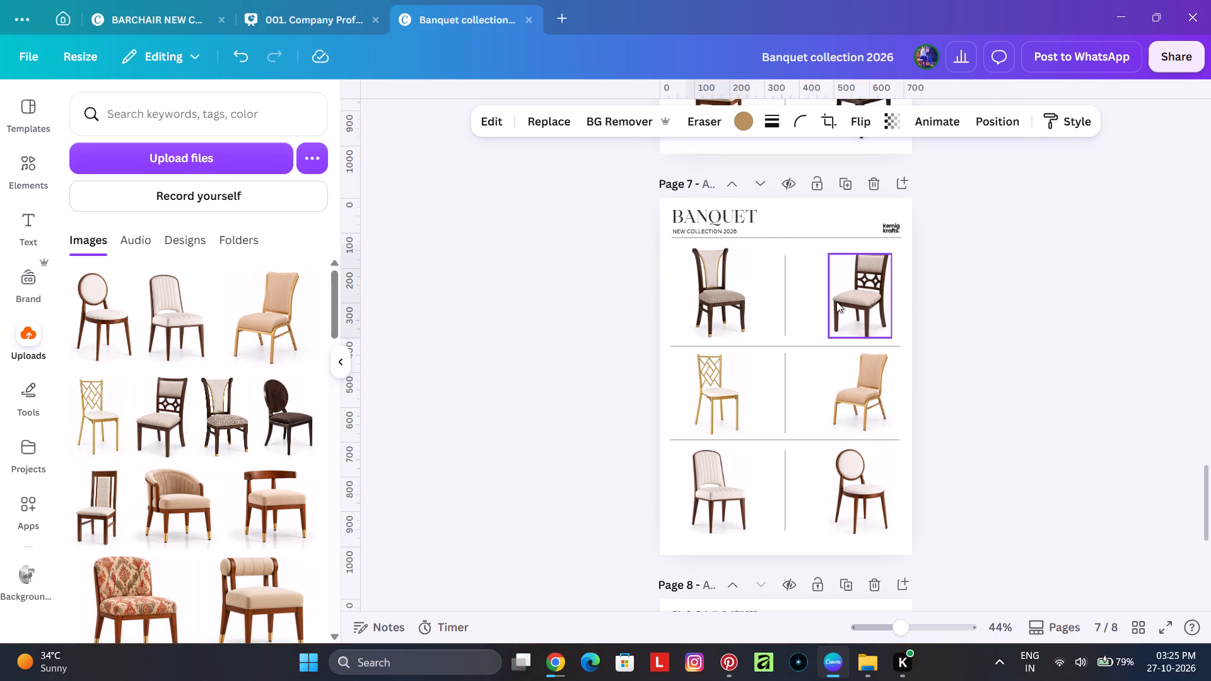
{"action": "left_click", "coordinate": [640, 286]}
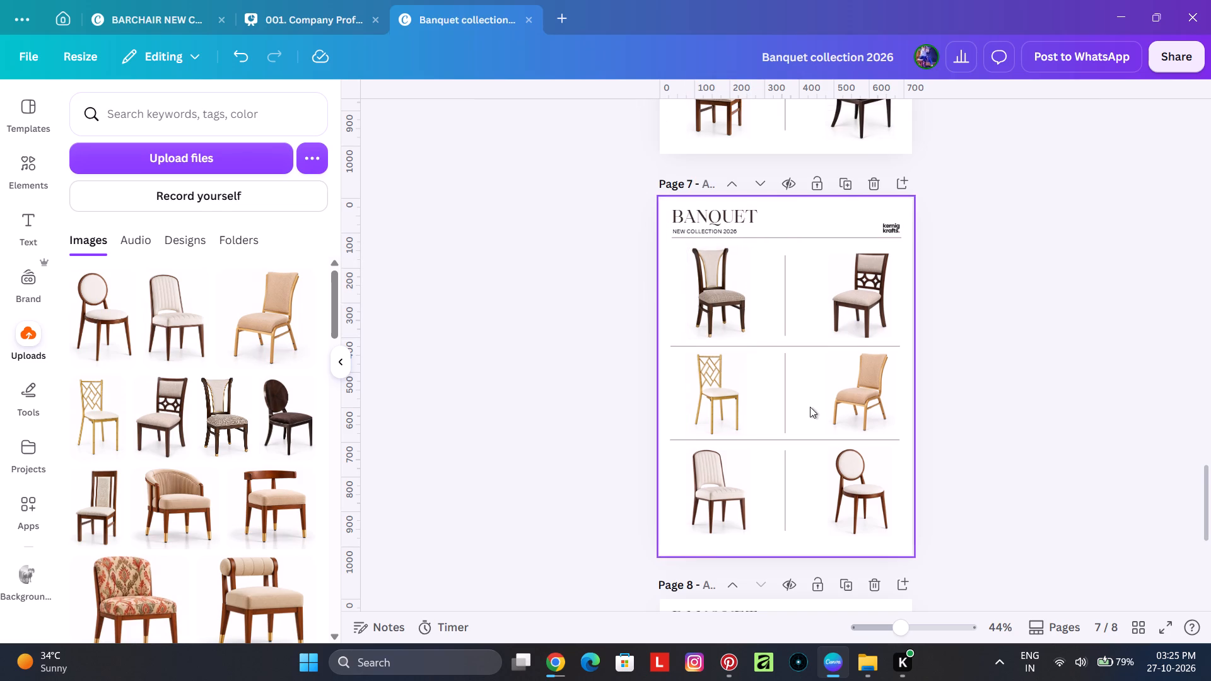
Upload the nine chair images from Luxury Gold Loop-Back Banquet Chair through Walnut X-Back Dining Chair.
{"action": "scroll", "coordinate": [810, 409], "scroll_direction": "down", "scroll_amount": 5}
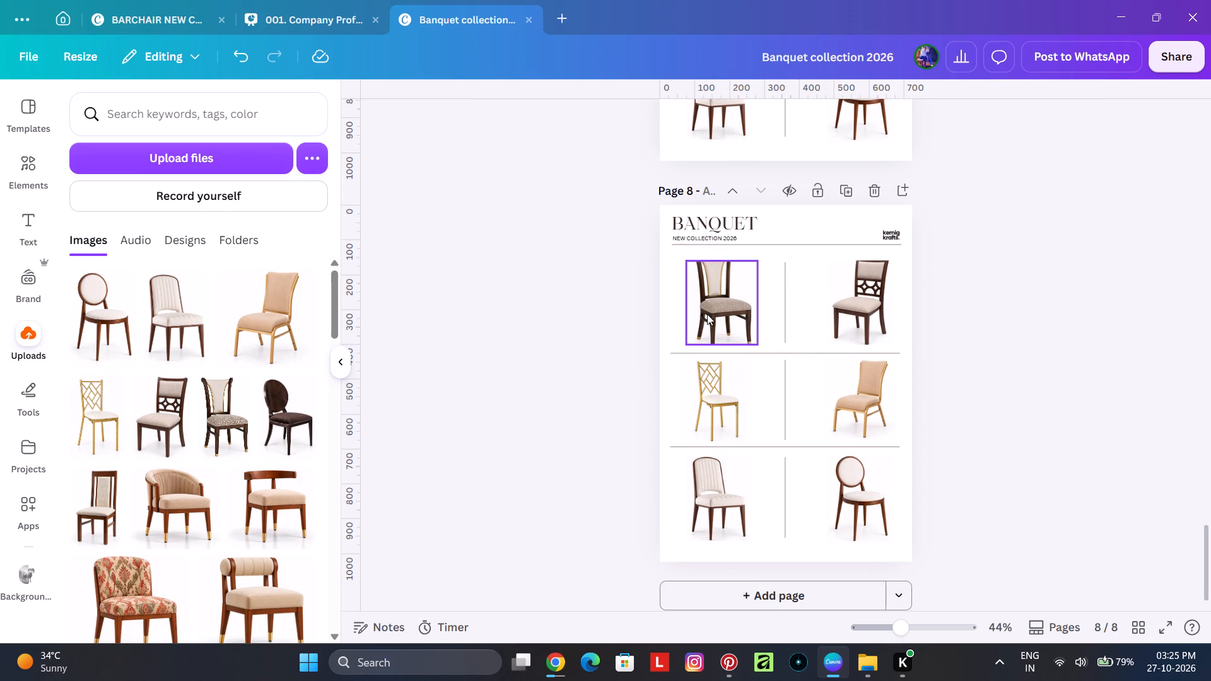
{"action": "left_click", "coordinate": [214, 148]}
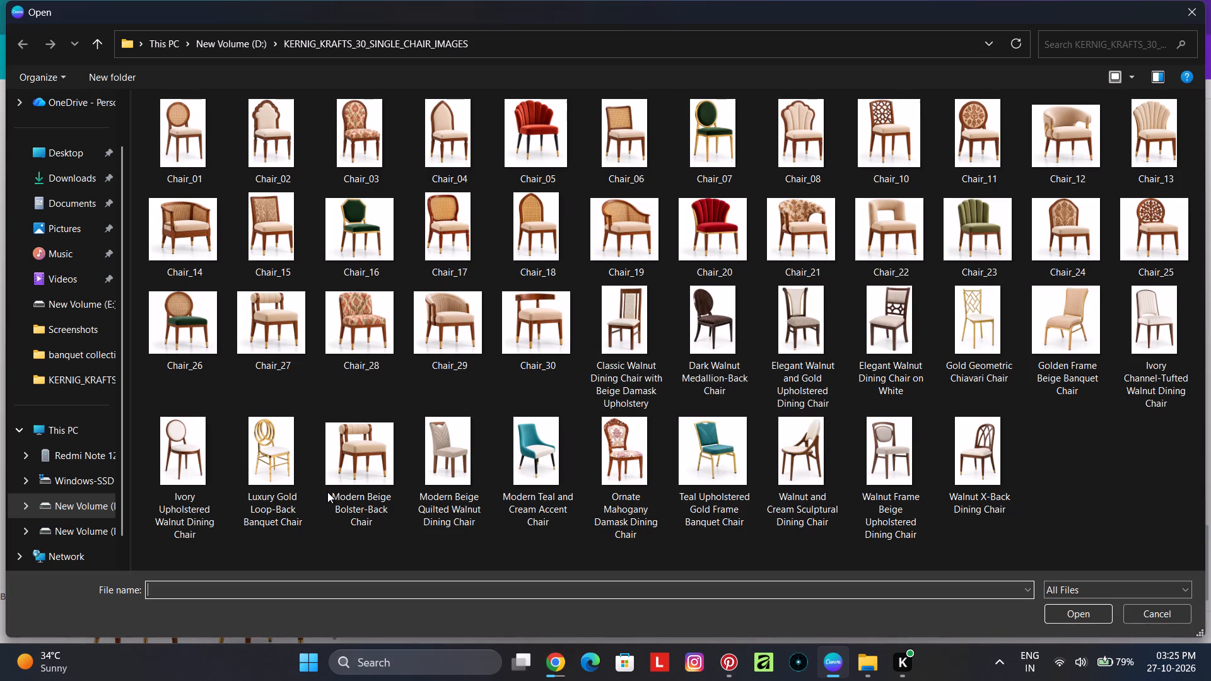
{"action": "left_click", "coordinate": [295, 492]}
{"action": "left_click", "coordinate": [351, 497], "text": "ctrl"}
{"action": "left_click", "coordinate": [462, 483], "text": "ctrl"}
{"action": "left_click", "coordinate": [501, 480], "text": "ctrl"}
{"action": "left_click", "coordinate": [624, 475], "text": "ctrl"}
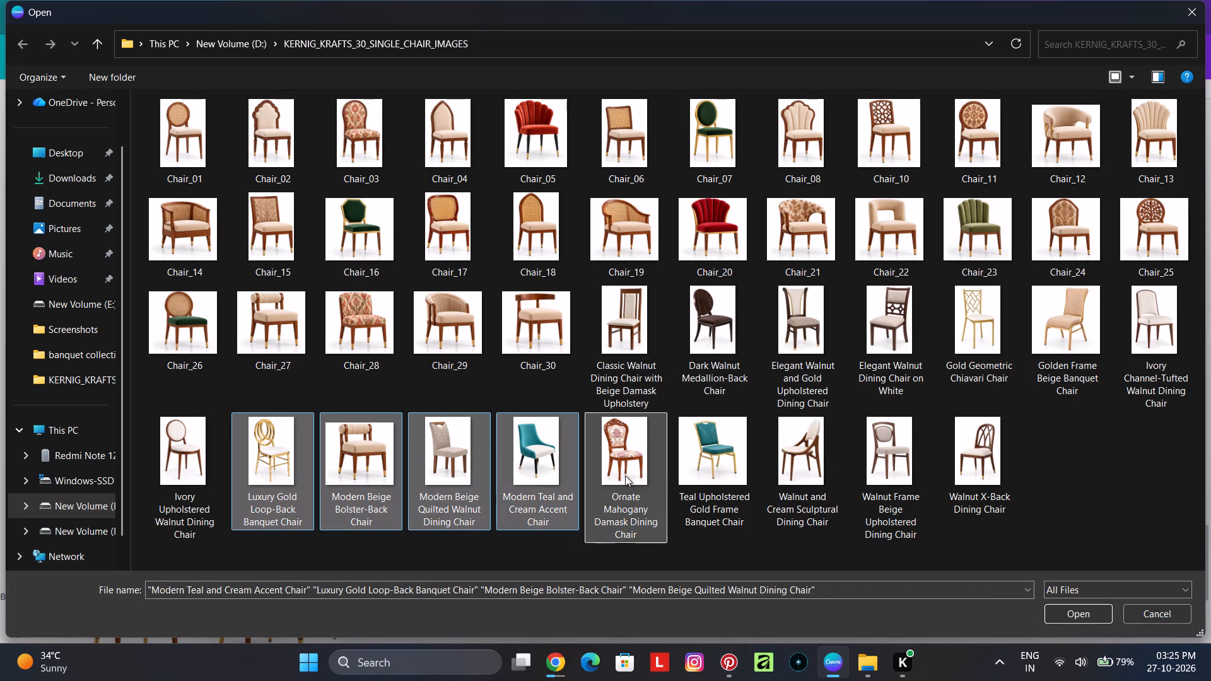
{"action": "left_click", "coordinate": [691, 482], "text": "ctrl"}
{"action": "left_click", "coordinate": [780, 487], "text": "ctrl"}
{"action": "left_click", "coordinate": [913, 499], "text": "ctrl"}
{"action": "left_click", "coordinate": [969, 503], "text": "ctrl"}
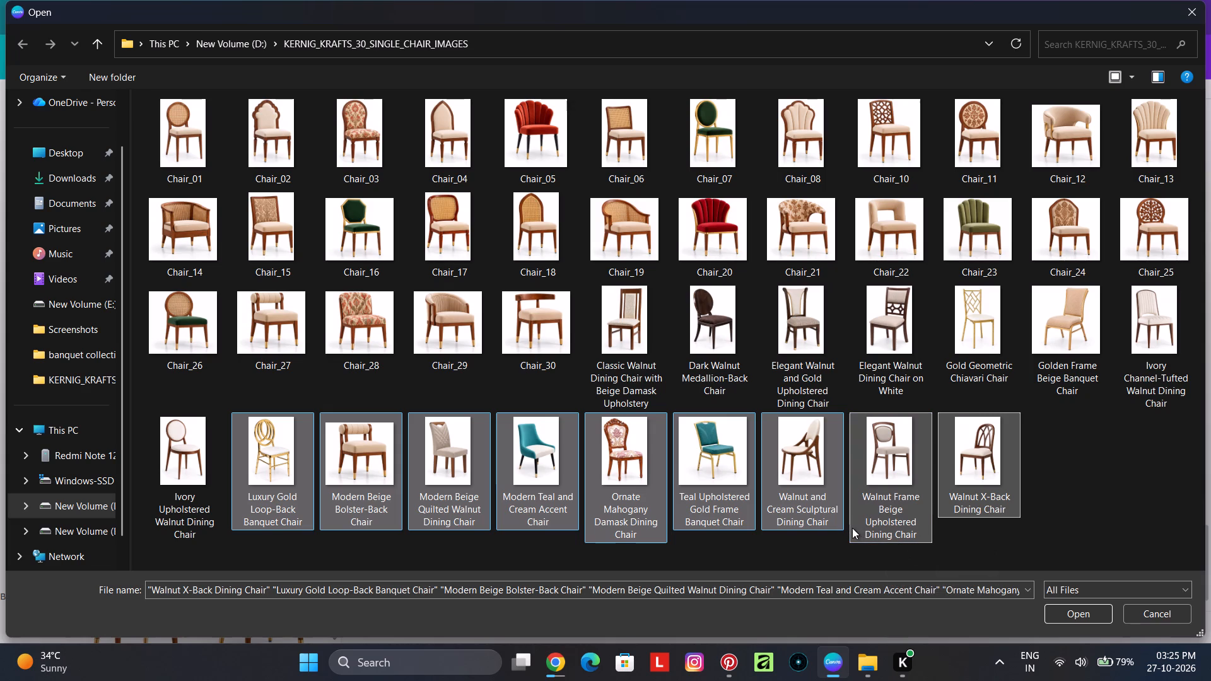
{"action": "left_click", "coordinate": [1077, 612]}
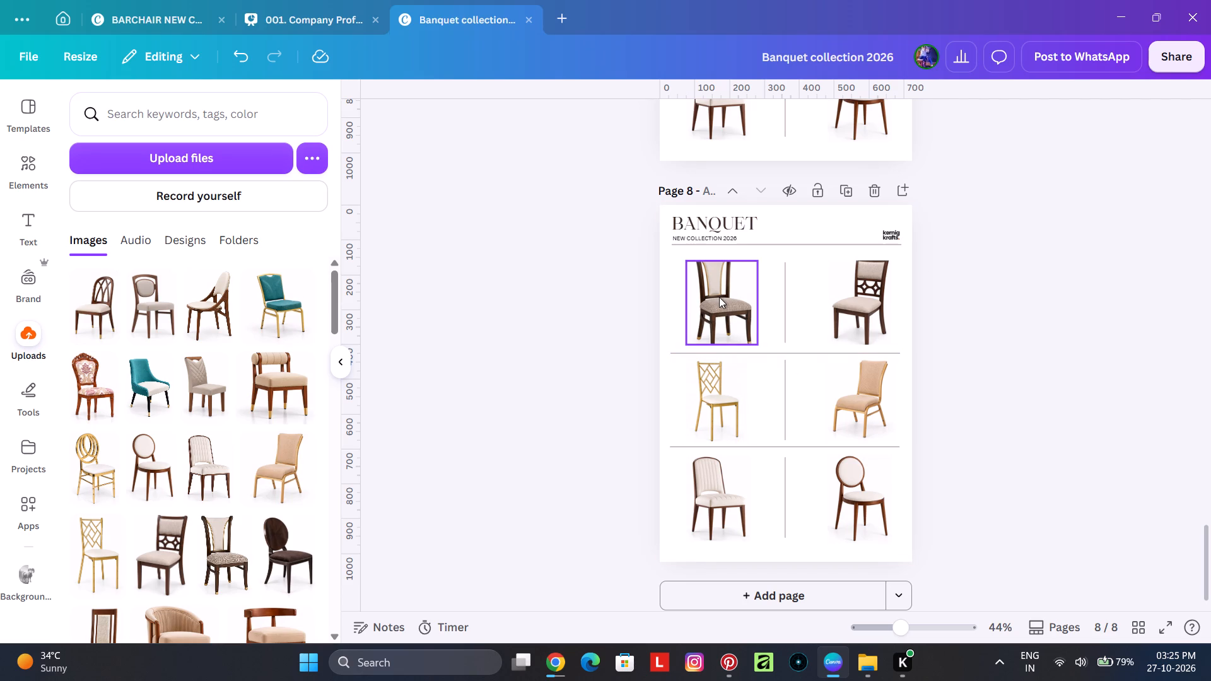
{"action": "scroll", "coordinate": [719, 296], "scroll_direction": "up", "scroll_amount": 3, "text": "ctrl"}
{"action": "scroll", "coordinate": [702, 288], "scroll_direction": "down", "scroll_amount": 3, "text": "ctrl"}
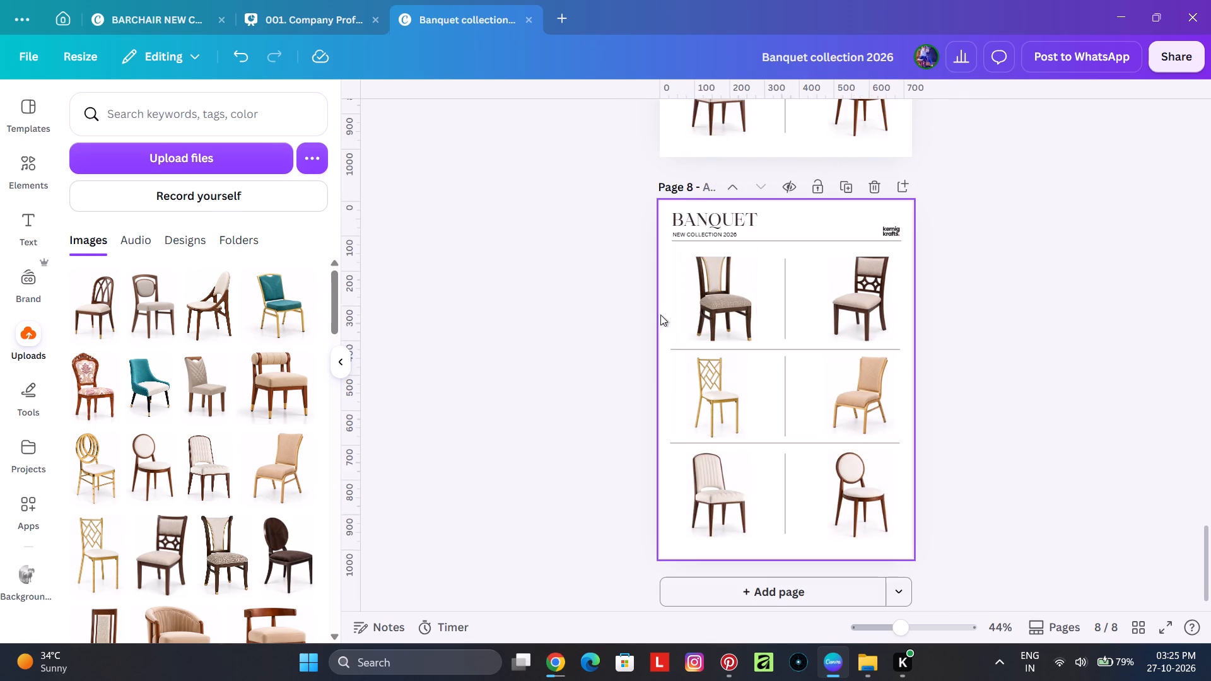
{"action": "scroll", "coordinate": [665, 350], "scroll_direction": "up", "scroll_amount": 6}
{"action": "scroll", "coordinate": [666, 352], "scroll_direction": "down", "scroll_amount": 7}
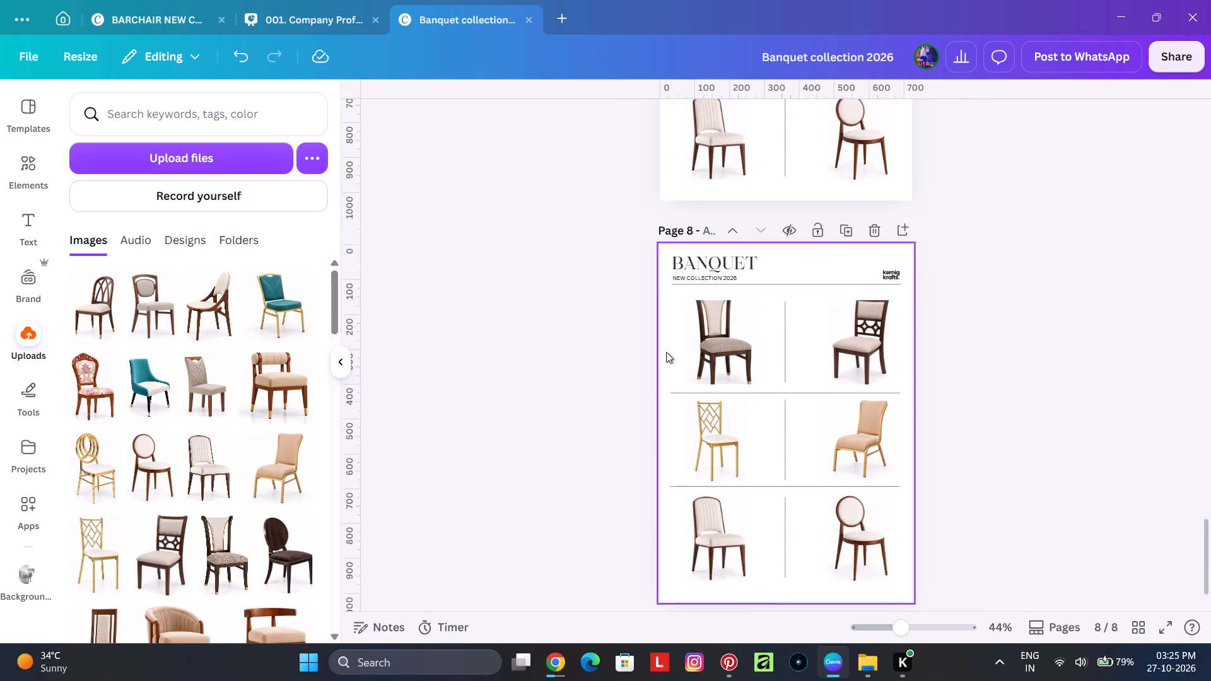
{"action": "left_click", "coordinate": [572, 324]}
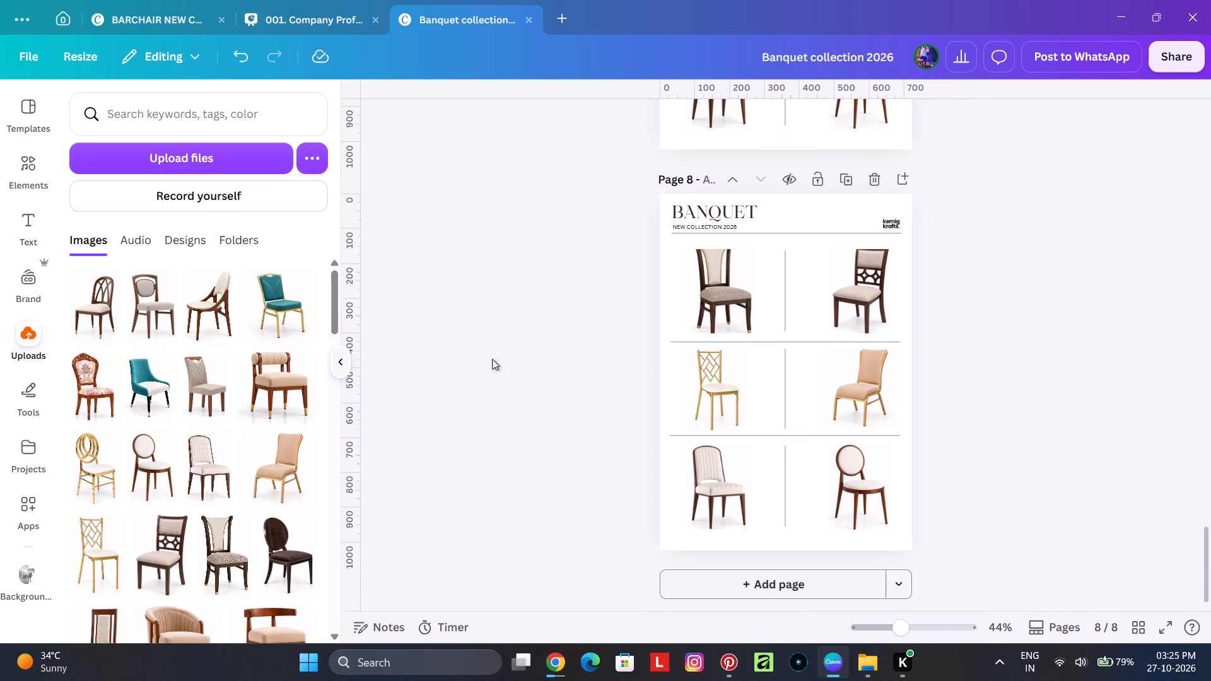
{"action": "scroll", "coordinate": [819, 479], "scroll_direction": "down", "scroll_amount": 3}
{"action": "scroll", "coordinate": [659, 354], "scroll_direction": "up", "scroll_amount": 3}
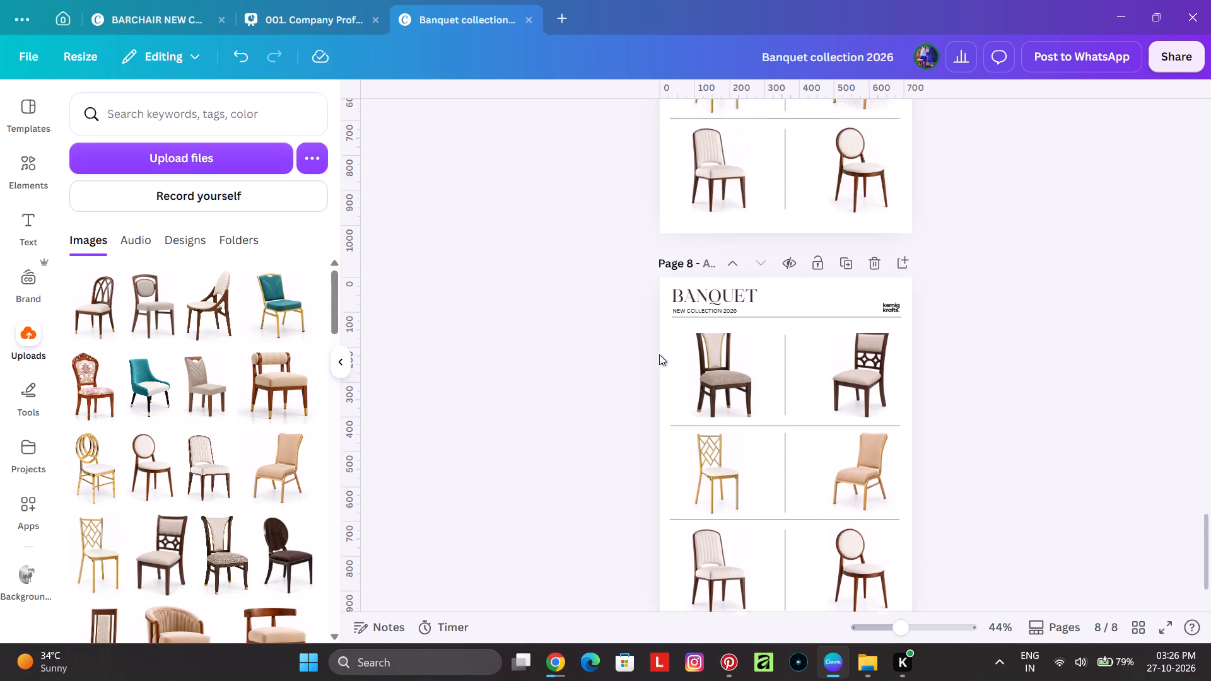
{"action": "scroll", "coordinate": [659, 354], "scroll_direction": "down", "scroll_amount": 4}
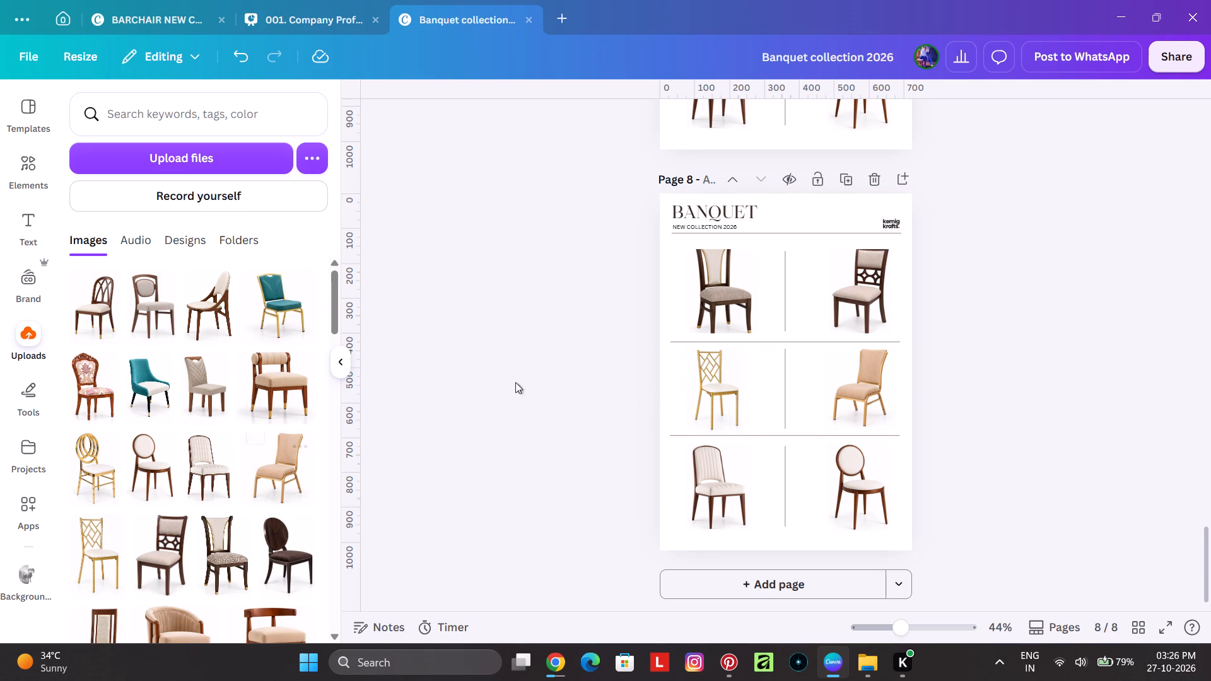
Replace the walnut and gold chair in page 8's first cell with the gold loop-back banquet chair image.
{"action": "left_click", "coordinate": [717, 315]}
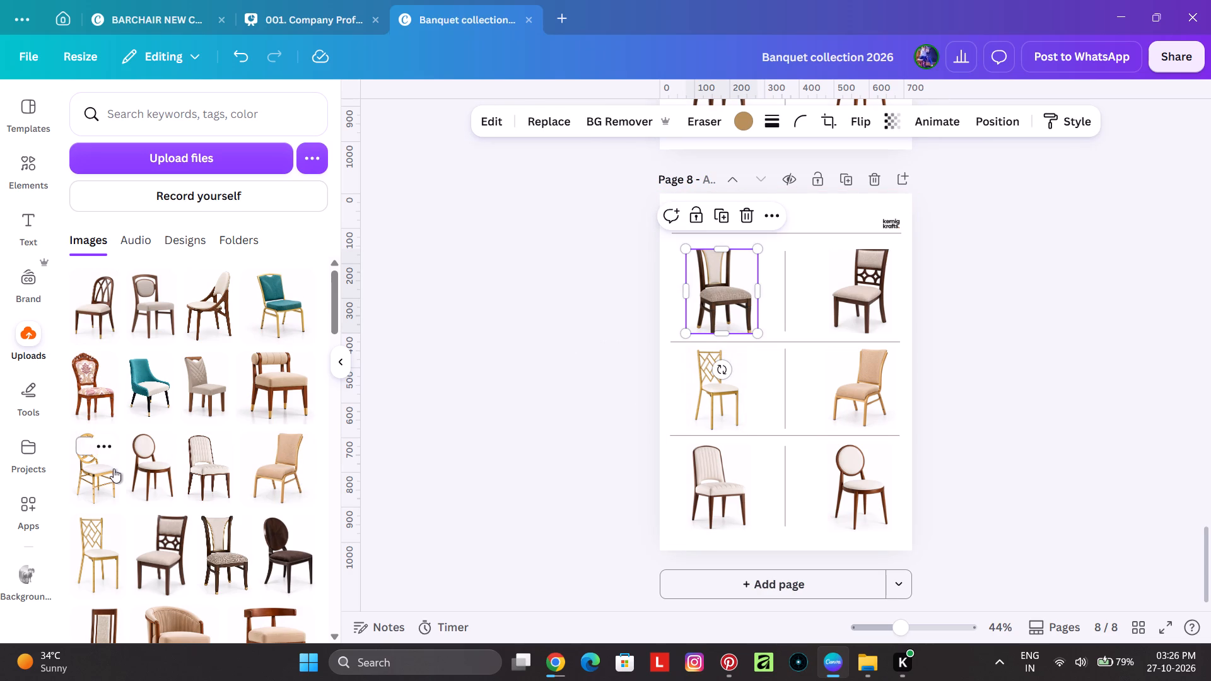
{"action": "left_click", "coordinate": [563, 130]}
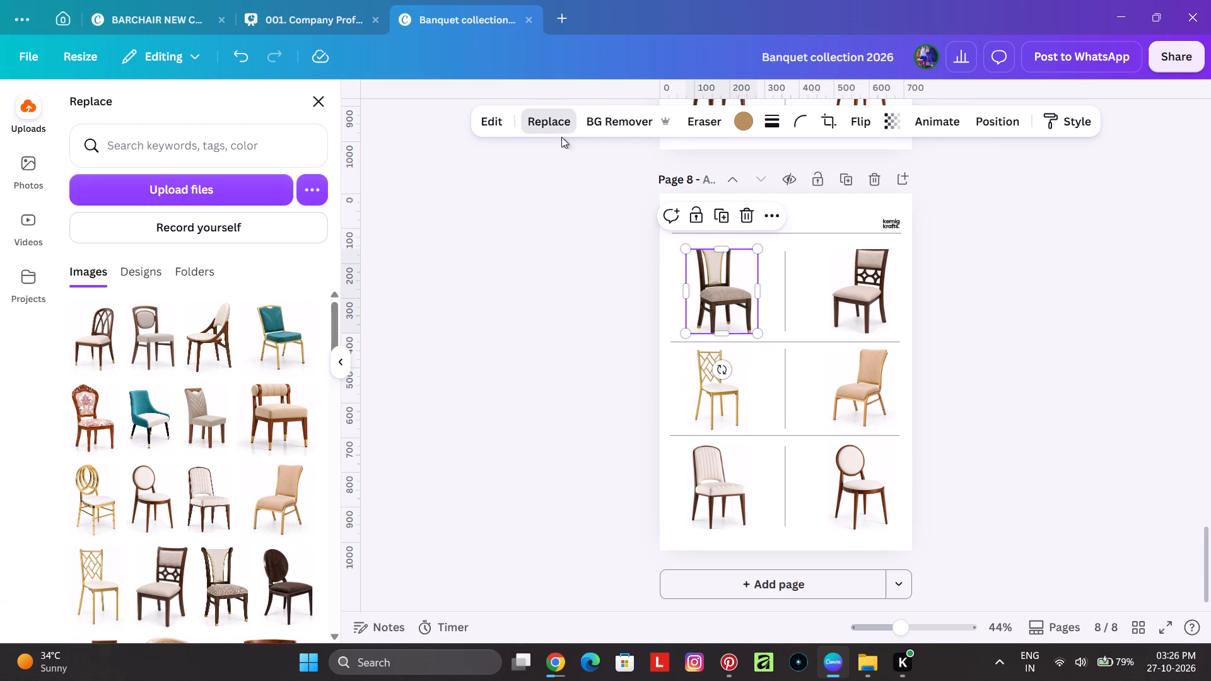
{"action": "scroll", "coordinate": [265, 404], "scroll_direction": "down", "scroll_amount": 2}
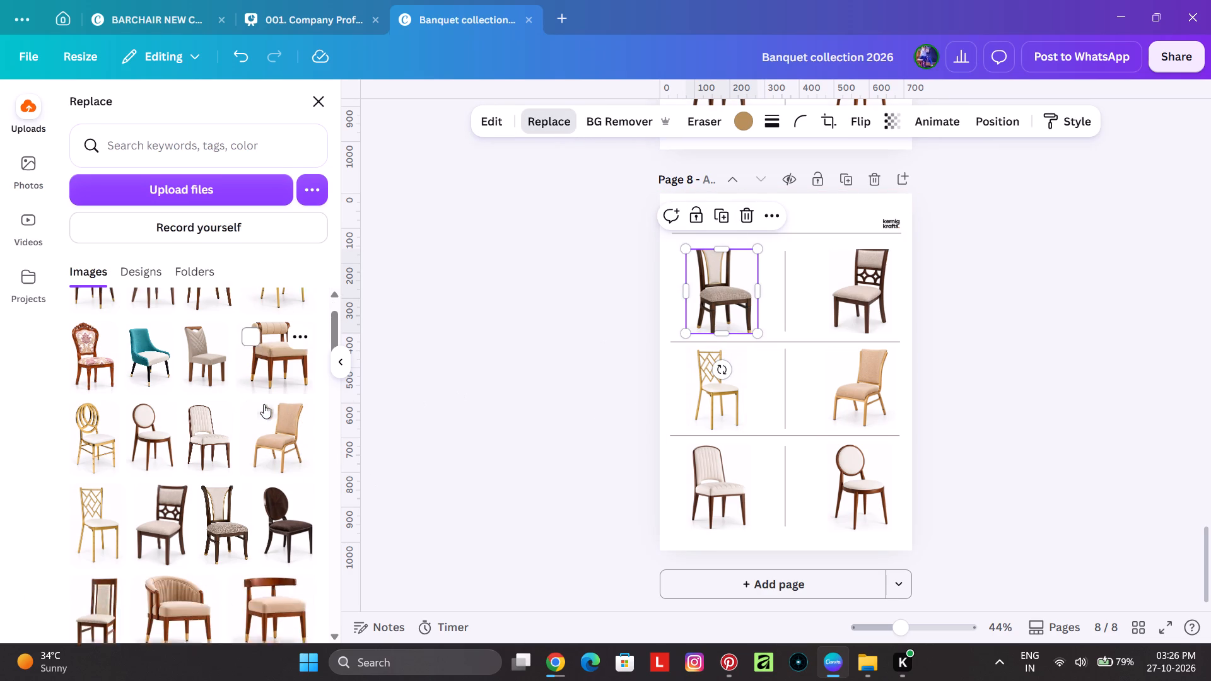
{"action": "scroll", "coordinate": [215, 424], "scroll_direction": "up", "scroll_amount": 7}
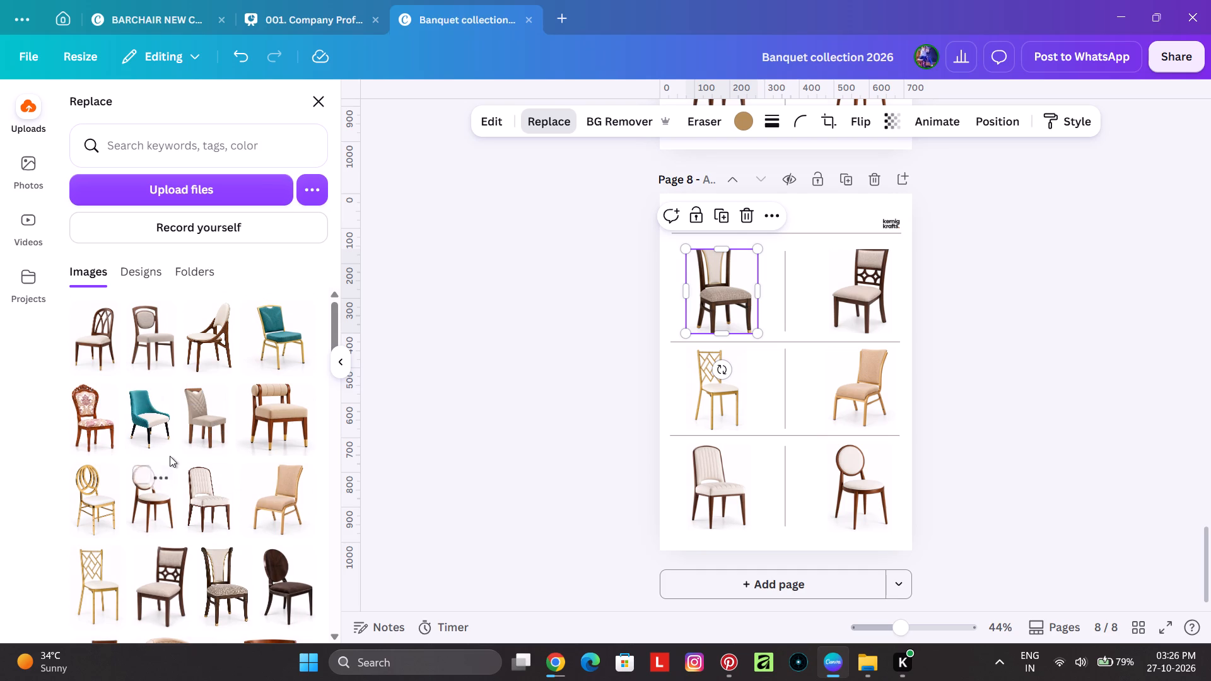
{"action": "left_click", "coordinate": [100, 525]}
{"action": "left_click", "coordinate": [633, 329]}
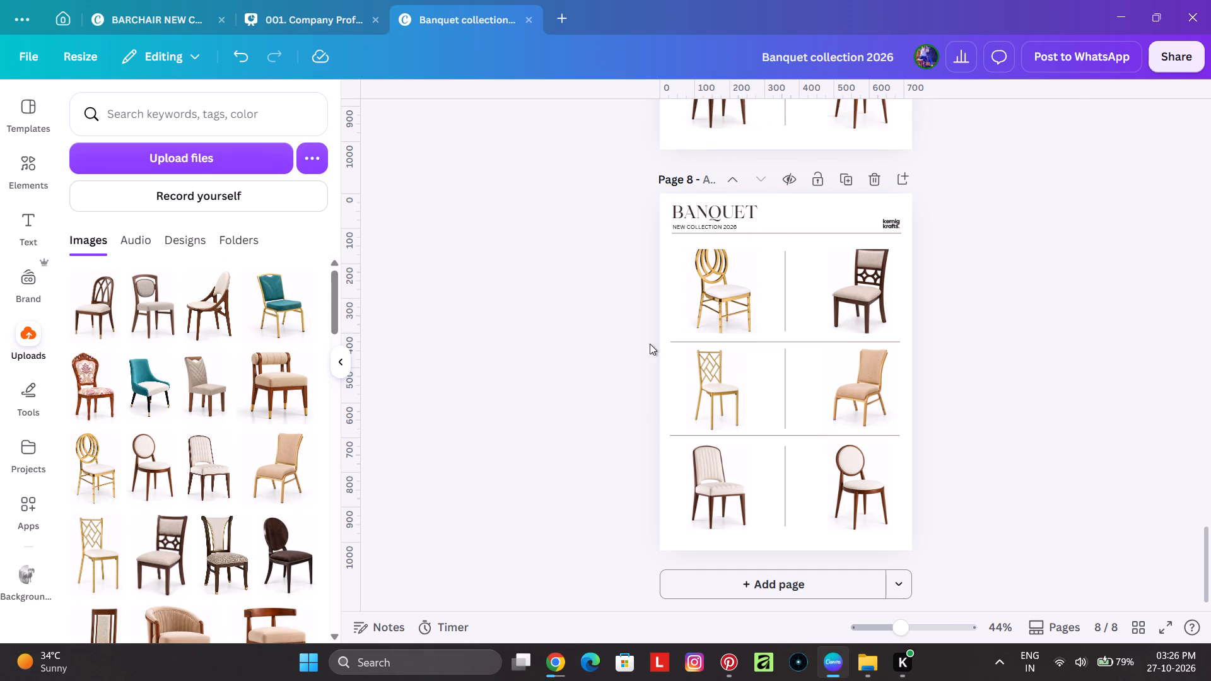
Review the chairs on pages 5 to 7, comparing them with the newly uploaded images to check for duplicates.
{"action": "scroll", "coordinate": [698, 362], "scroll_direction": "up", "scroll_amount": 10}
{"action": "scroll", "coordinate": [739, 398], "scroll_direction": "down", "scroll_amount": 3}
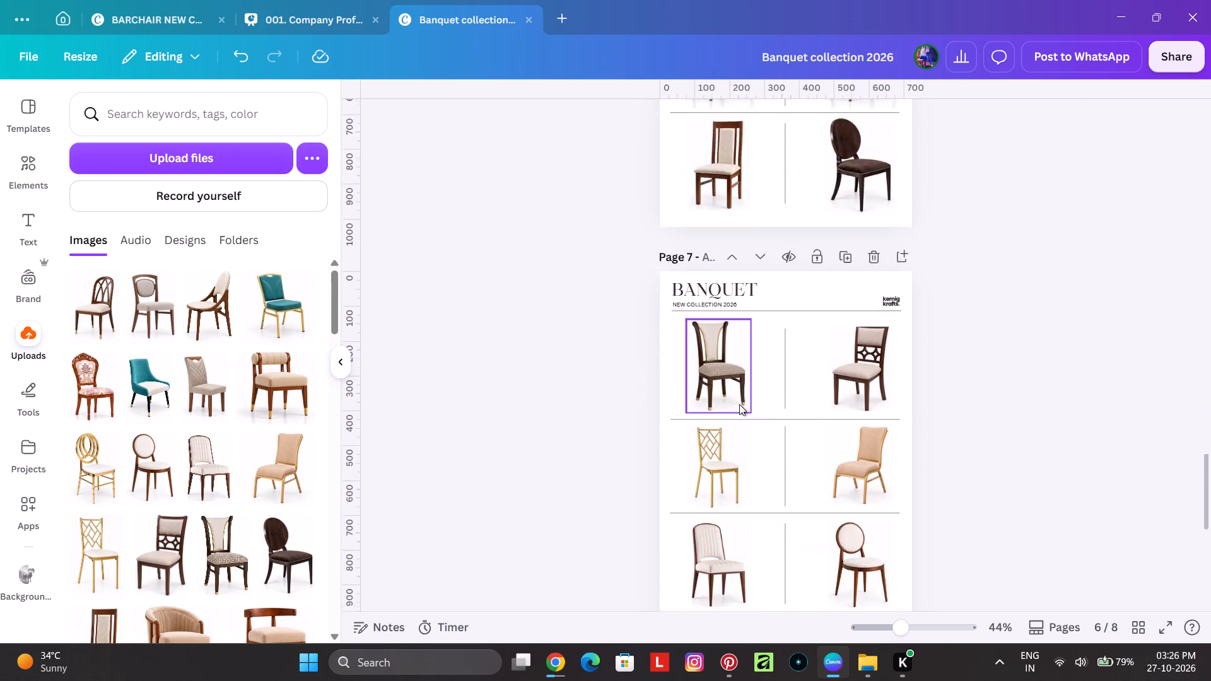
{"action": "scroll", "coordinate": [739, 404], "scroll_direction": "down", "scroll_amount": 3}
{"action": "scroll", "coordinate": [741, 408], "scroll_direction": "up", "scroll_amount": 6}
{"action": "scroll", "coordinate": [742, 409], "scroll_direction": "down", "scroll_amount": 4}
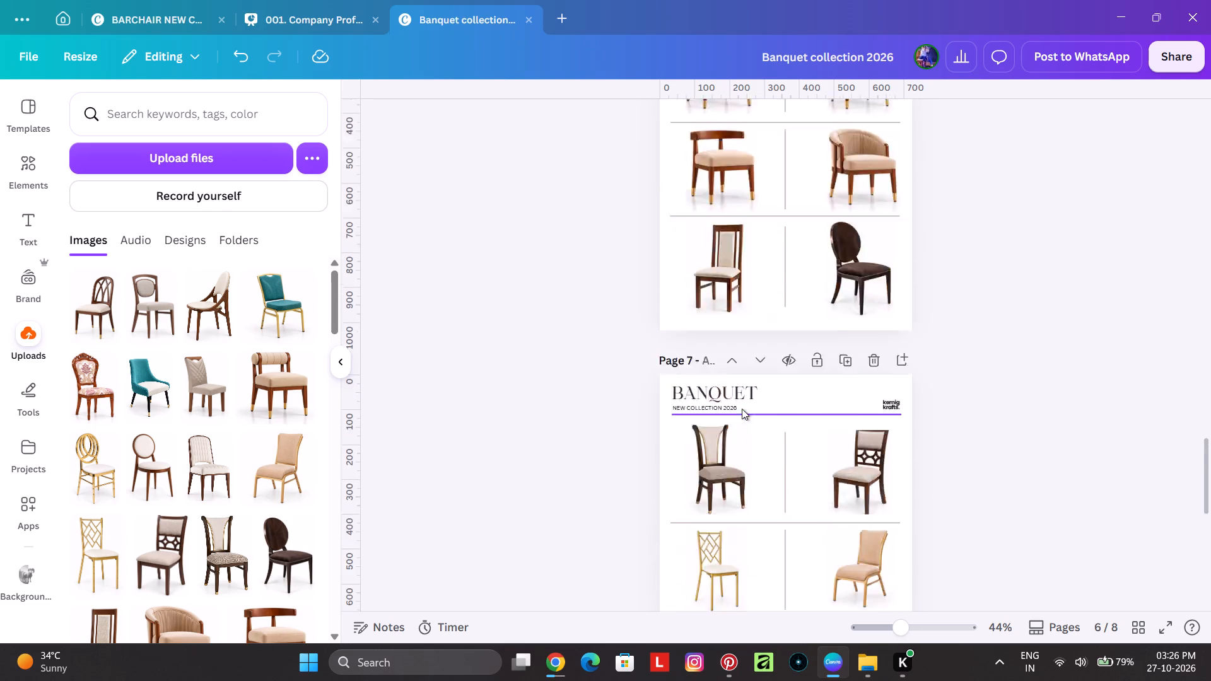
{"action": "scroll", "coordinate": [742, 409], "scroll_direction": "down", "scroll_amount": 5}
{"action": "scroll", "coordinate": [745, 412], "scroll_direction": "up", "scroll_amount": 14}
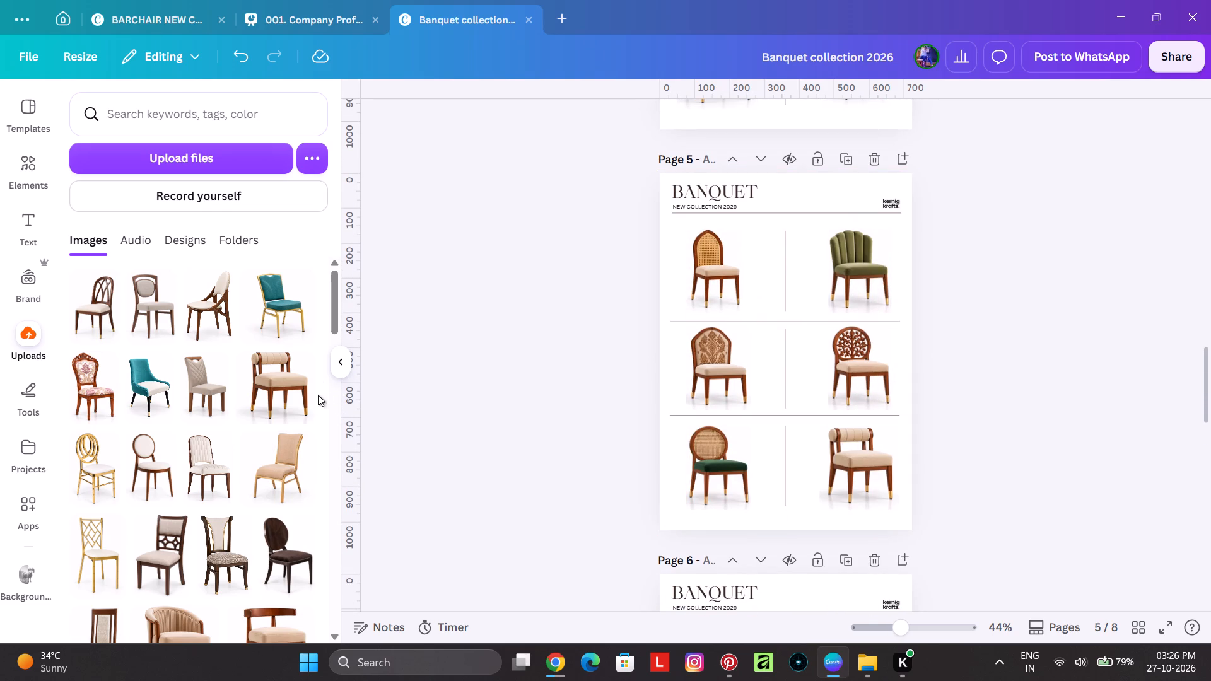
Move the Modern Beige Bolster-Back Chair image from the uploads to the trash.
{"action": "scroll", "coordinate": [308, 370], "scroll_direction": "down", "scroll_amount": 5}
{"action": "scroll", "coordinate": [306, 377], "scroll_direction": "up", "scroll_amount": 6}
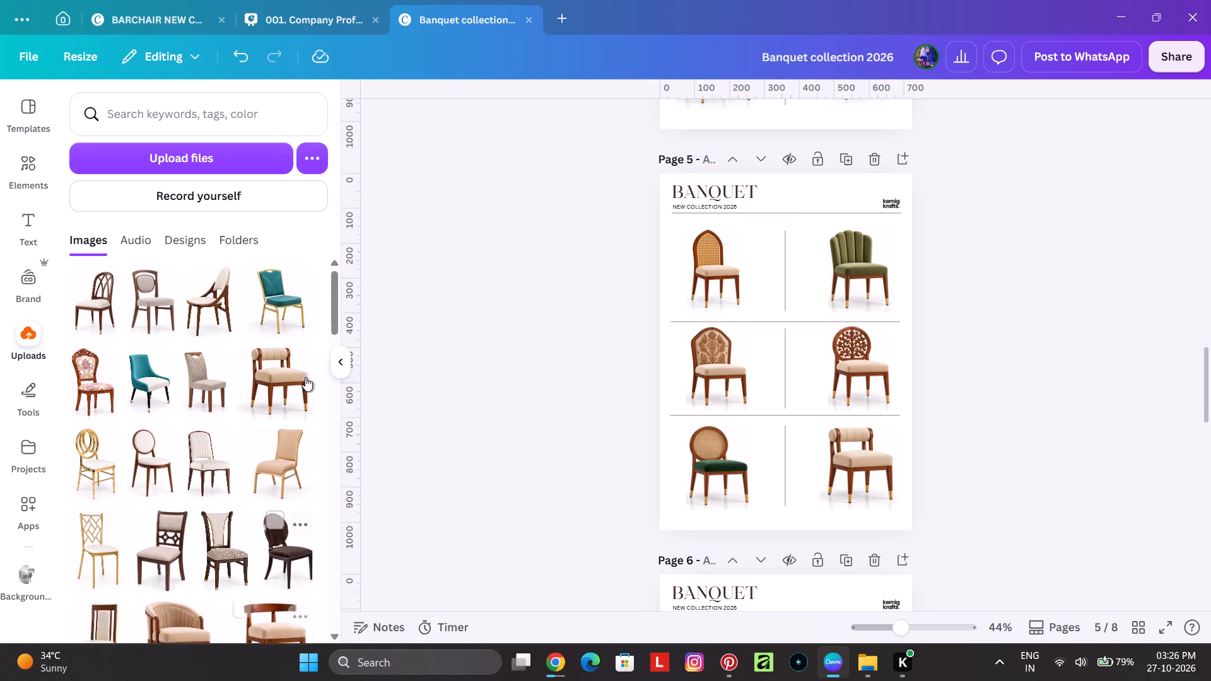
{"action": "scroll", "coordinate": [305, 377], "scroll_direction": "up", "scroll_amount": 2}
{"action": "left_click", "coordinate": [305, 376]}
{"action": "left_click", "coordinate": [368, 608]}
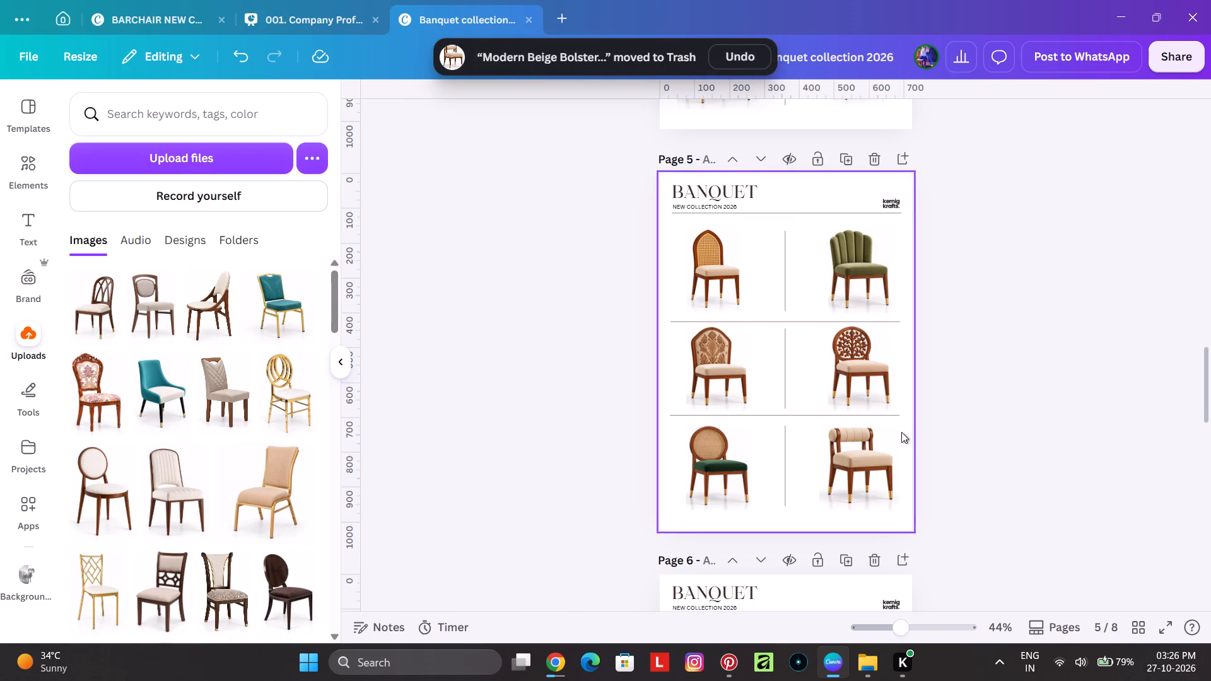
Replace the dark brown chair in page 8's first row, second cell, with the beige quilted-back chair on wooden legs.
{"action": "scroll", "coordinate": [995, 432], "scroll_direction": "down", "scroll_amount": 16}
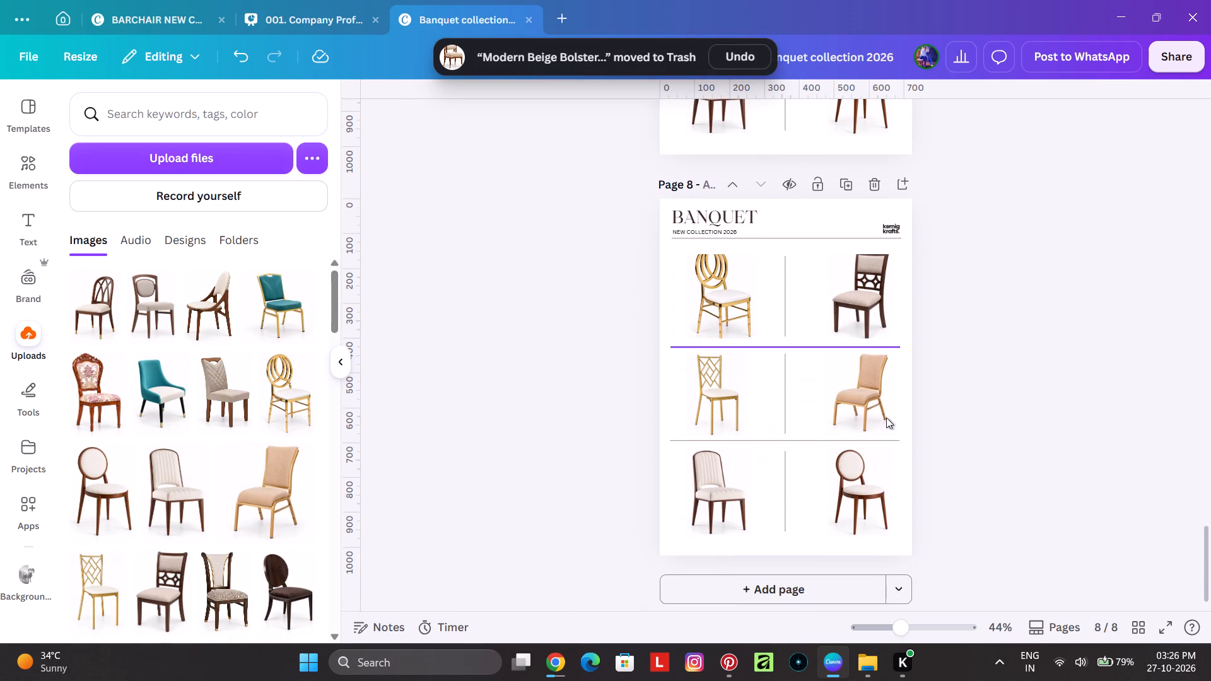
{"action": "scroll", "coordinate": [886, 417], "scroll_direction": "down", "scroll_amount": 1}
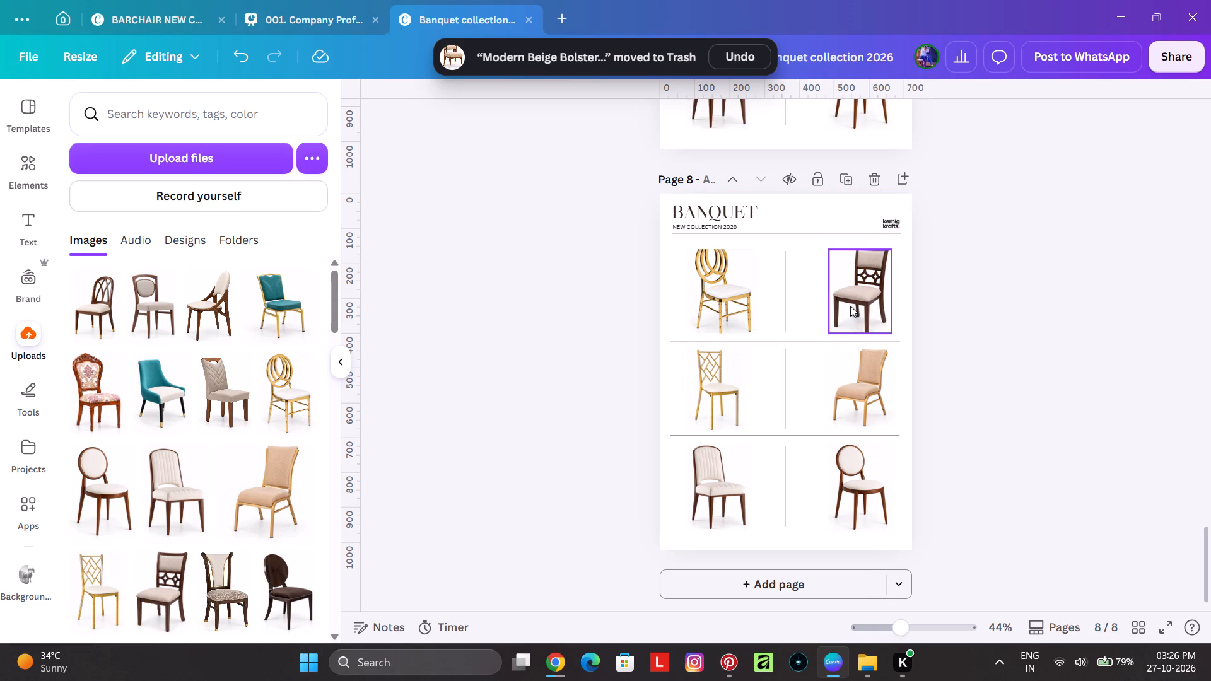
{"action": "left_click", "coordinate": [850, 306]}
{"action": "left_click", "coordinate": [532, 132]}
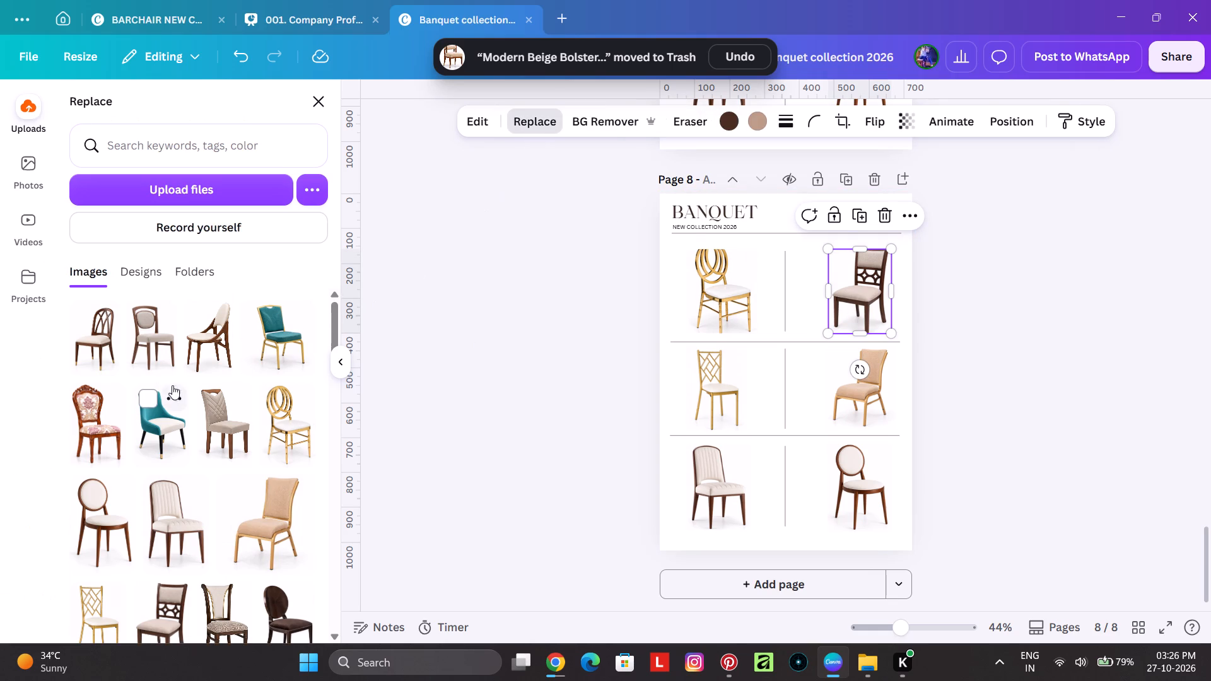
{"action": "scroll", "coordinate": [202, 469], "scroll_direction": "up", "scroll_amount": 1}
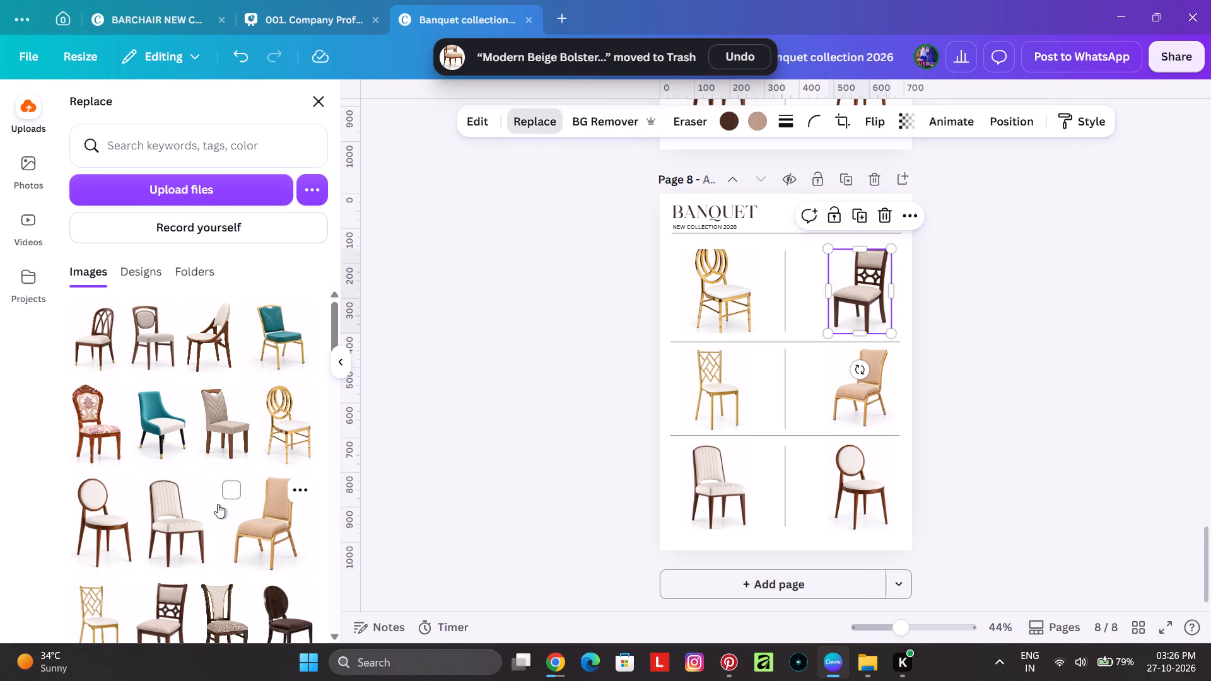
{"action": "left_click", "coordinate": [233, 436]}
Replace page 8's second-row images with the teal and cream armchair in the first cell and the carved floral chair in the second.
{"action": "left_click", "coordinate": [698, 391]}
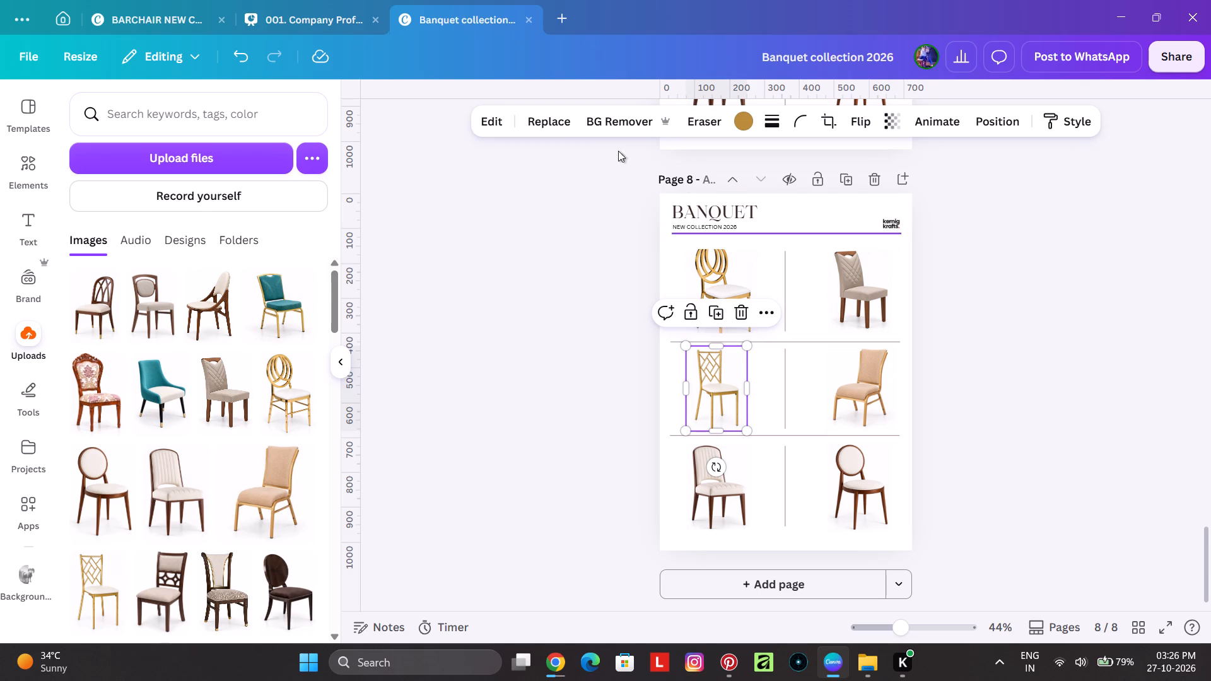
{"action": "left_click", "coordinate": [552, 117]}
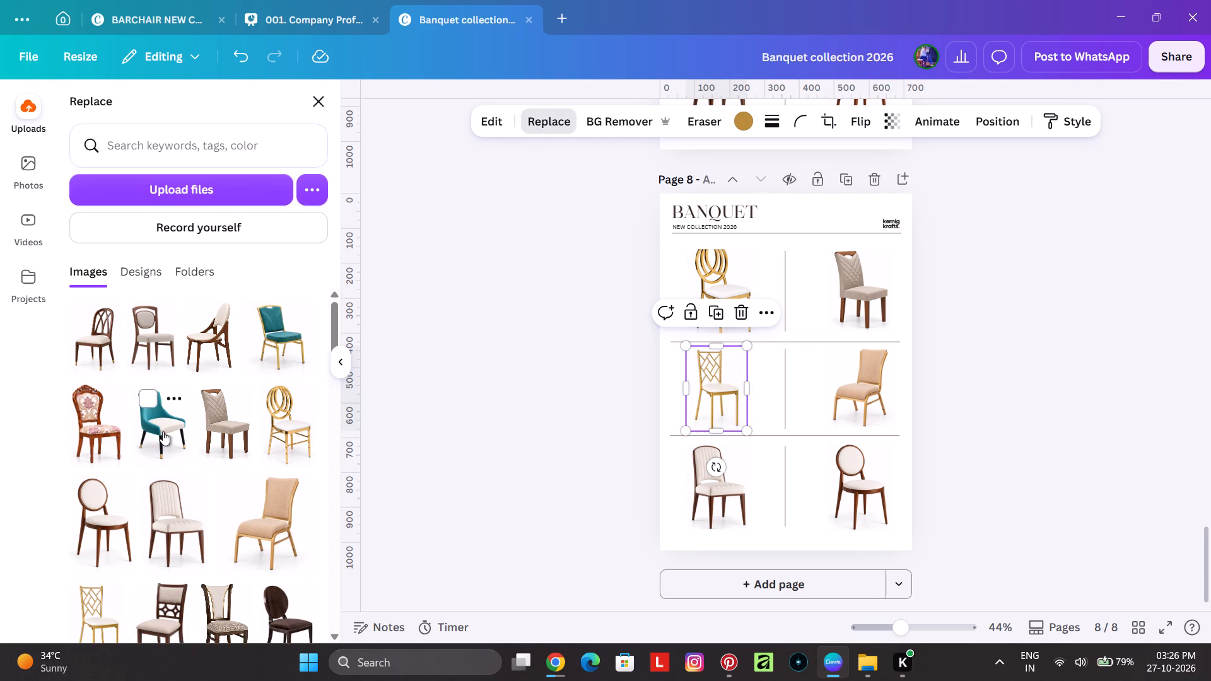
{"action": "left_click", "coordinate": [167, 431]}
{"action": "left_click", "coordinate": [870, 372]}
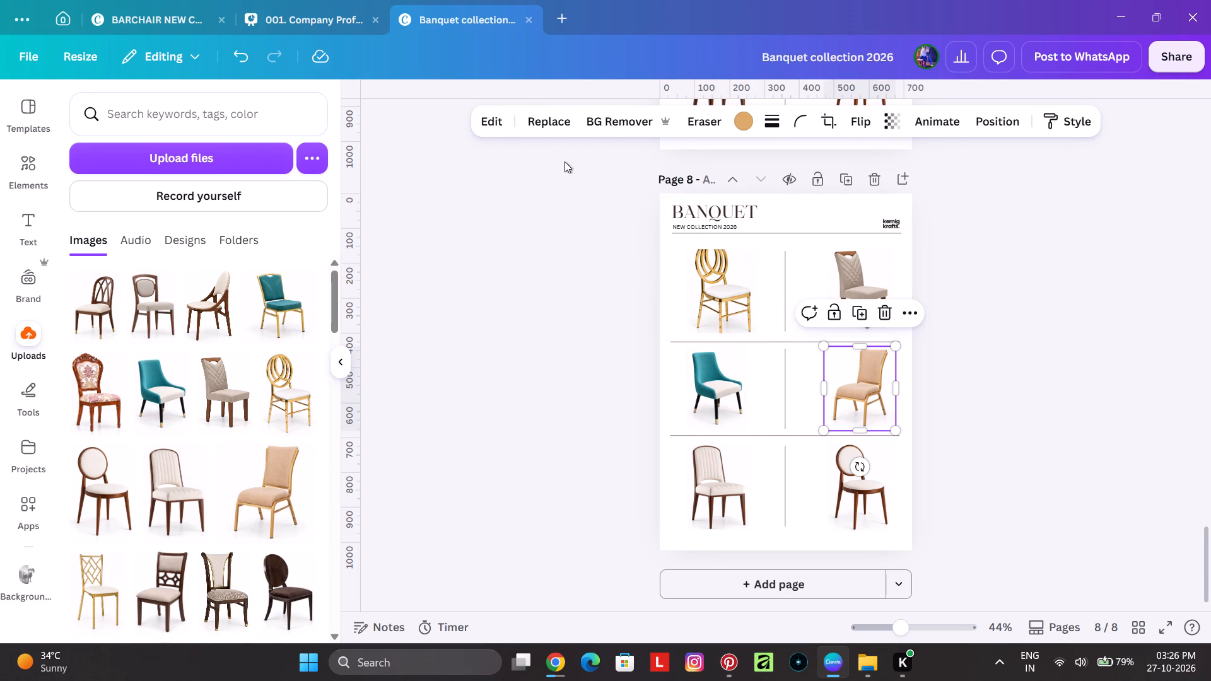
{"action": "left_click", "coordinate": [549, 134]}
{"action": "left_click", "coordinate": [102, 437]}
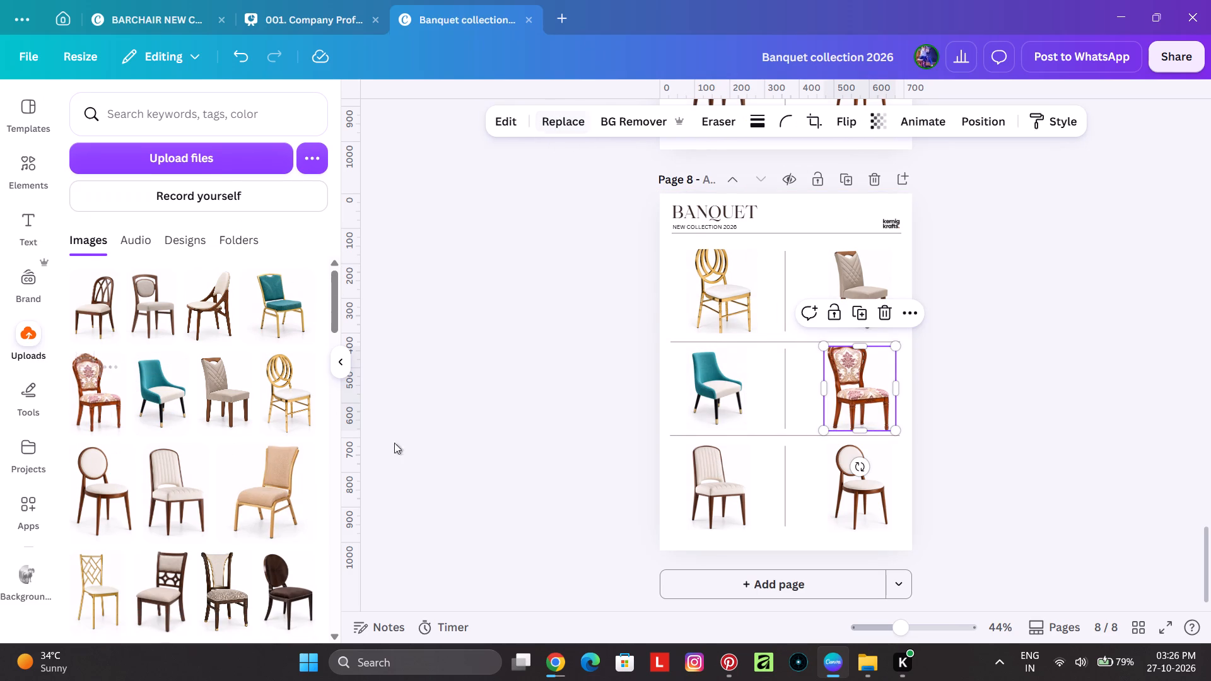
Replace page 8's third-row images with the teal chair on a gold frame in the first cell and the taupe oval-back chair in the second.
{"action": "left_click", "coordinate": [700, 479]}
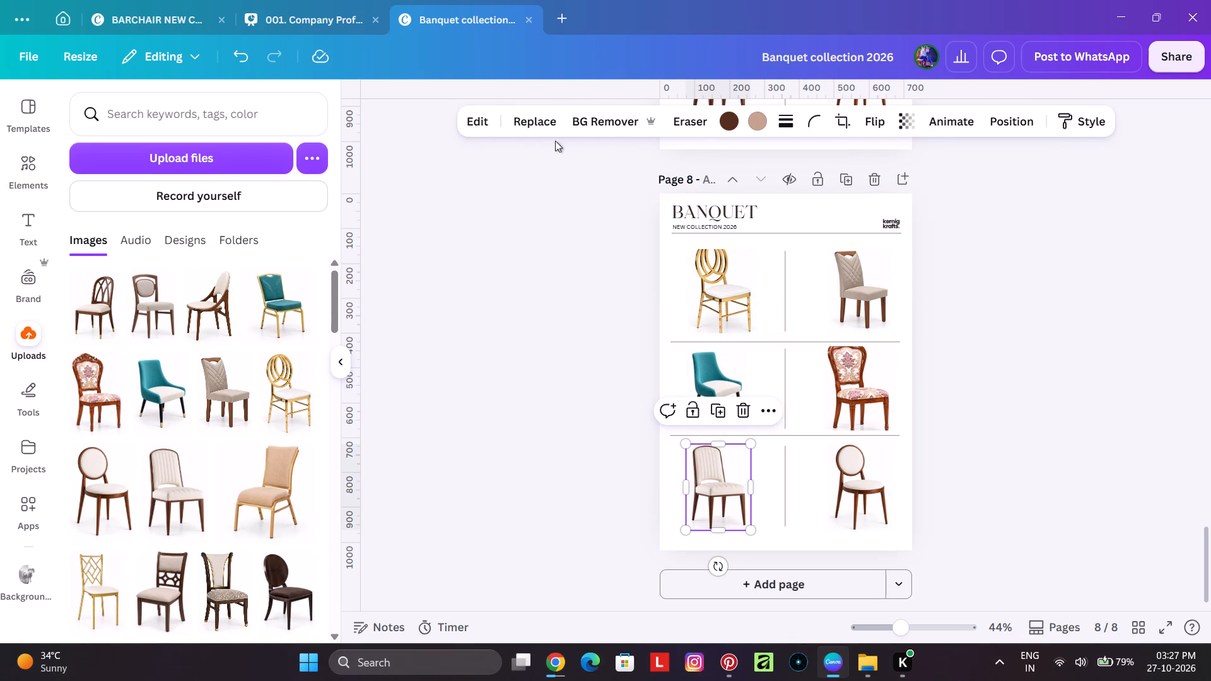
{"action": "left_click", "coordinate": [548, 128]}
{"action": "left_click", "coordinate": [269, 361]}
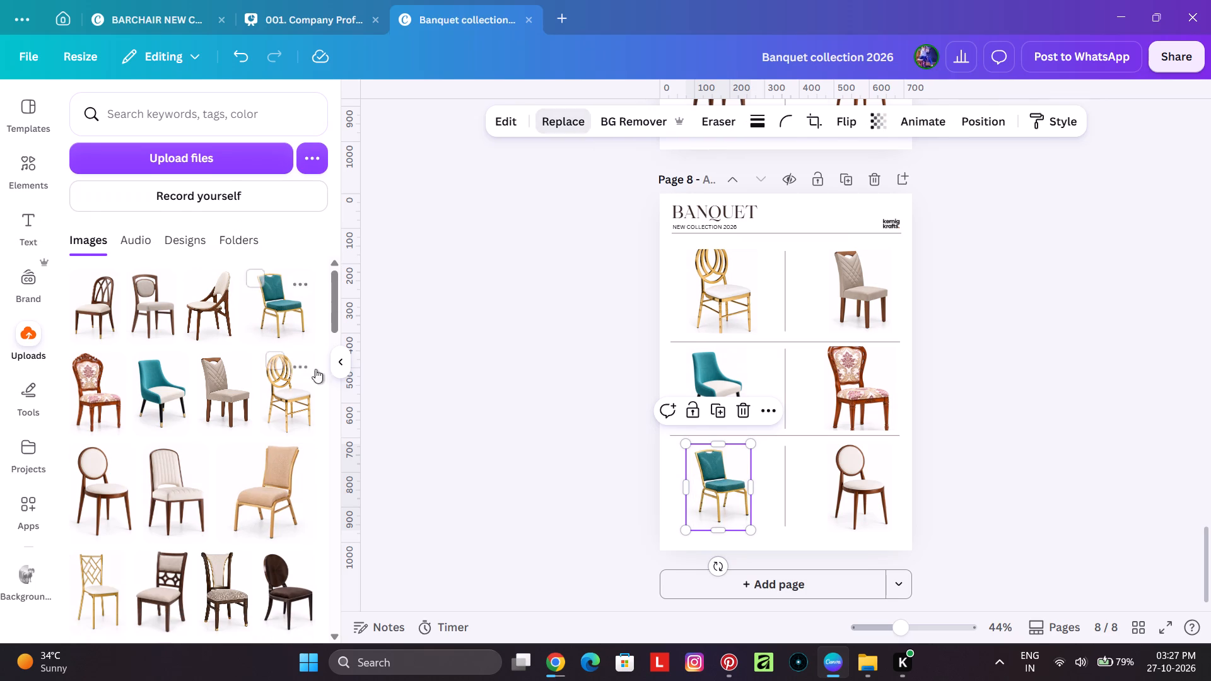
{"action": "left_click", "coordinate": [844, 479]}
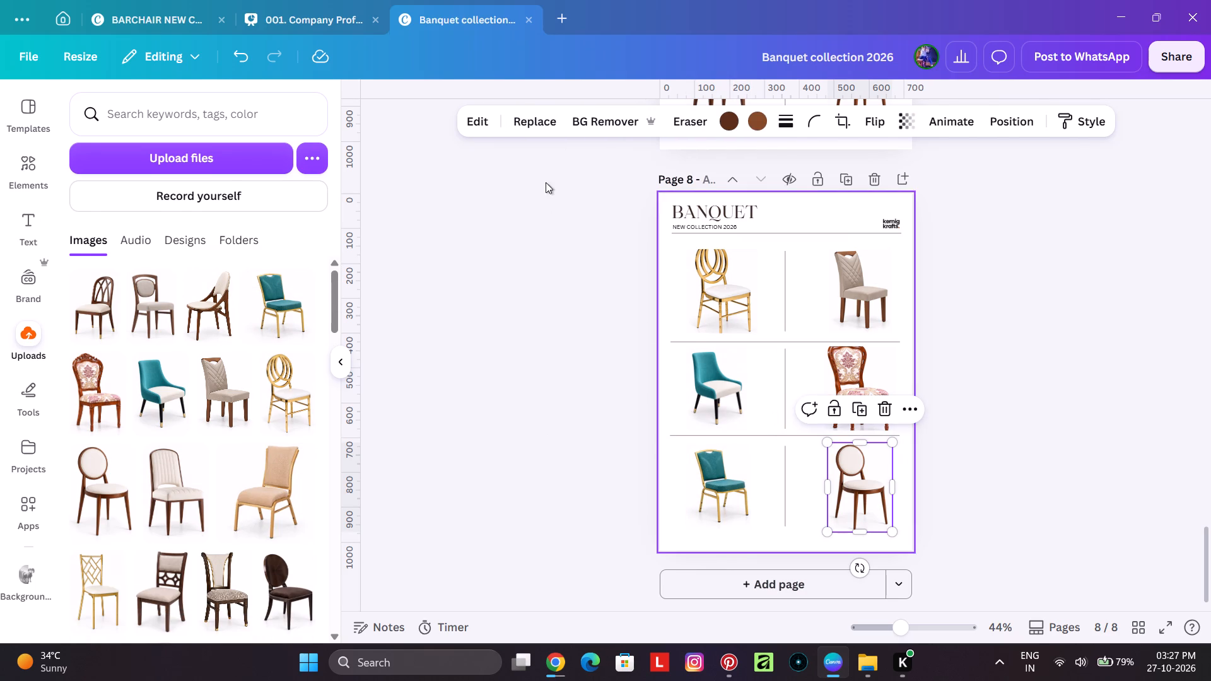
{"action": "left_click", "coordinate": [539, 131]}
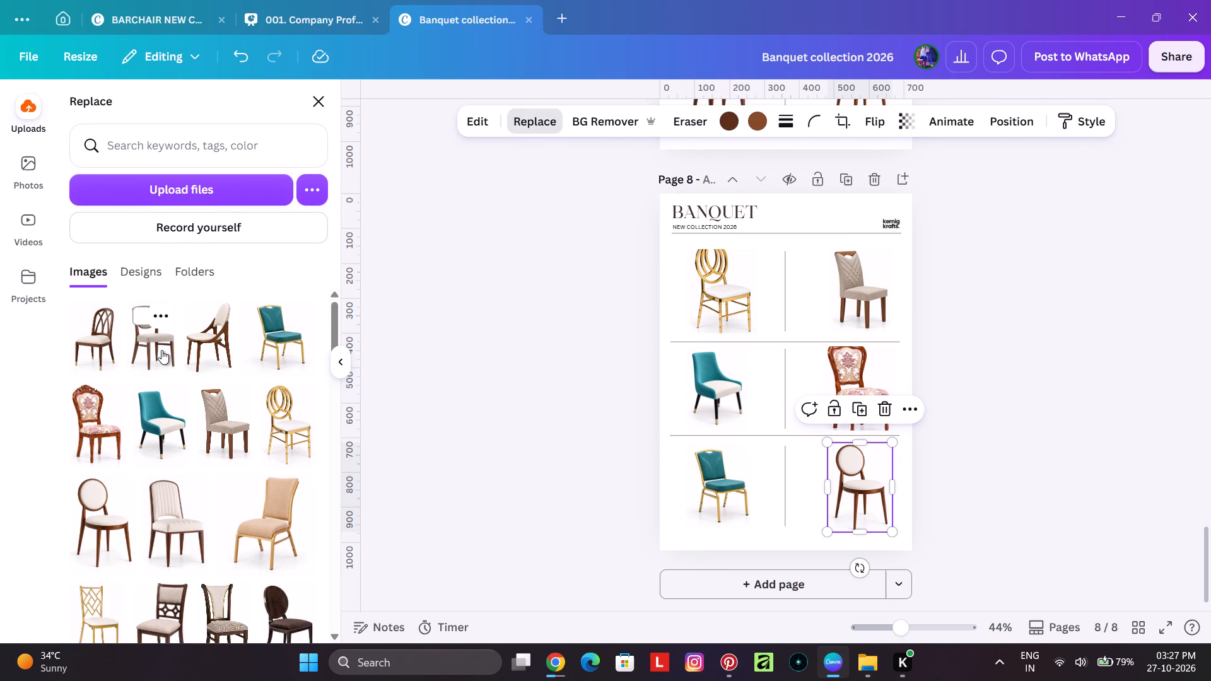
{"action": "left_click", "coordinate": [161, 350]}
{"action": "left_click", "coordinate": [412, 352]}
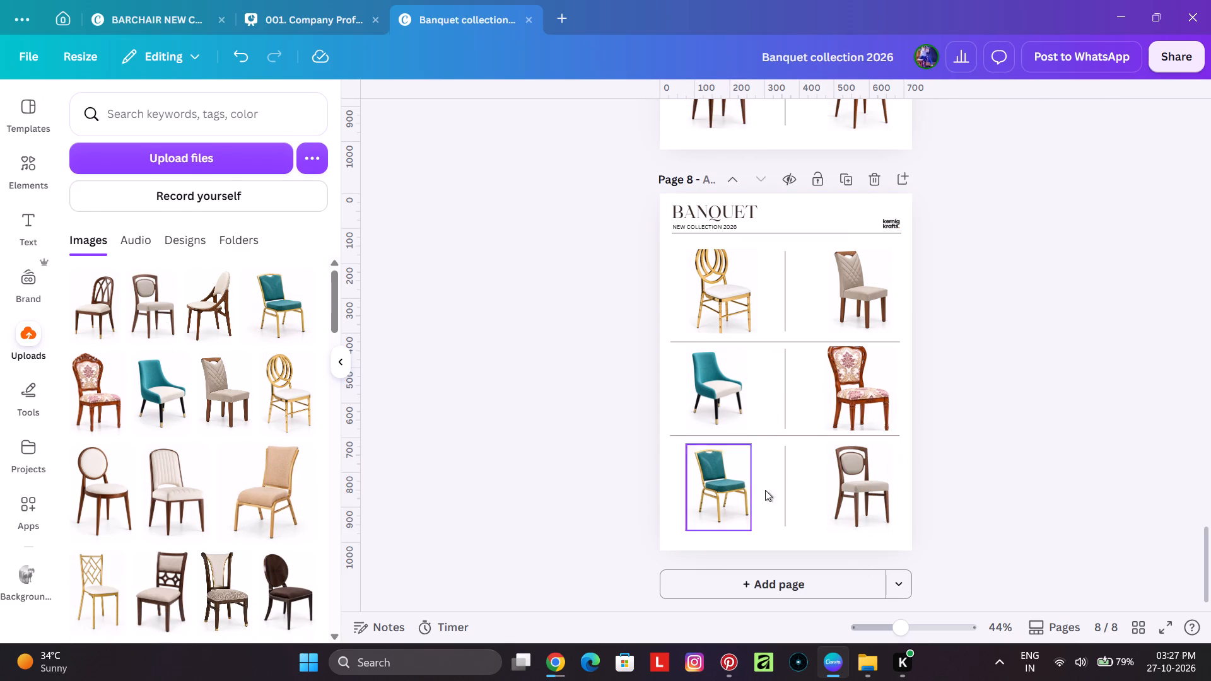
Extend the gold loop-back chair's image frame at the top and bottom so the backrest and legs are no longer cropped.
{"action": "scroll", "coordinate": [845, 426], "scroll_direction": "up", "scroll_amount": 3, "text": "ctrl"}
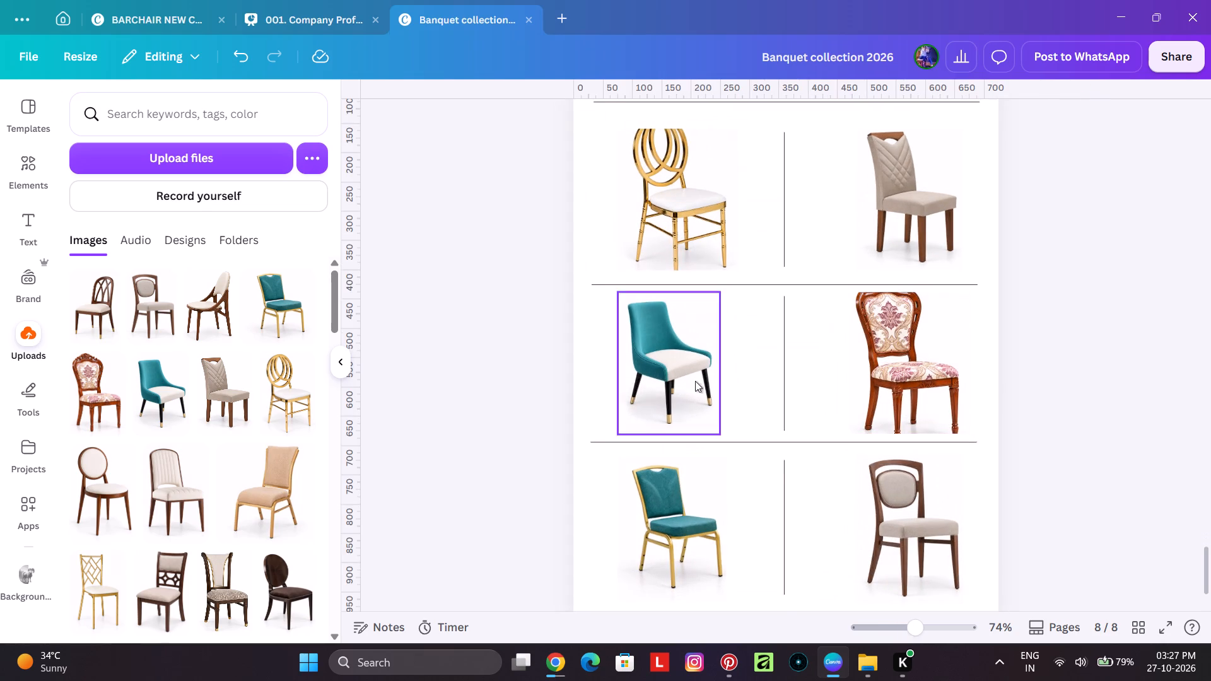
{"action": "scroll", "coordinate": [694, 380], "scroll_direction": "up", "scroll_amount": 1, "text": "ctrl"}
{"action": "scroll", "coordinate": [662, 492], "scroll_direction": "down", "scroll_amount": 1, "text": "ctrl"}
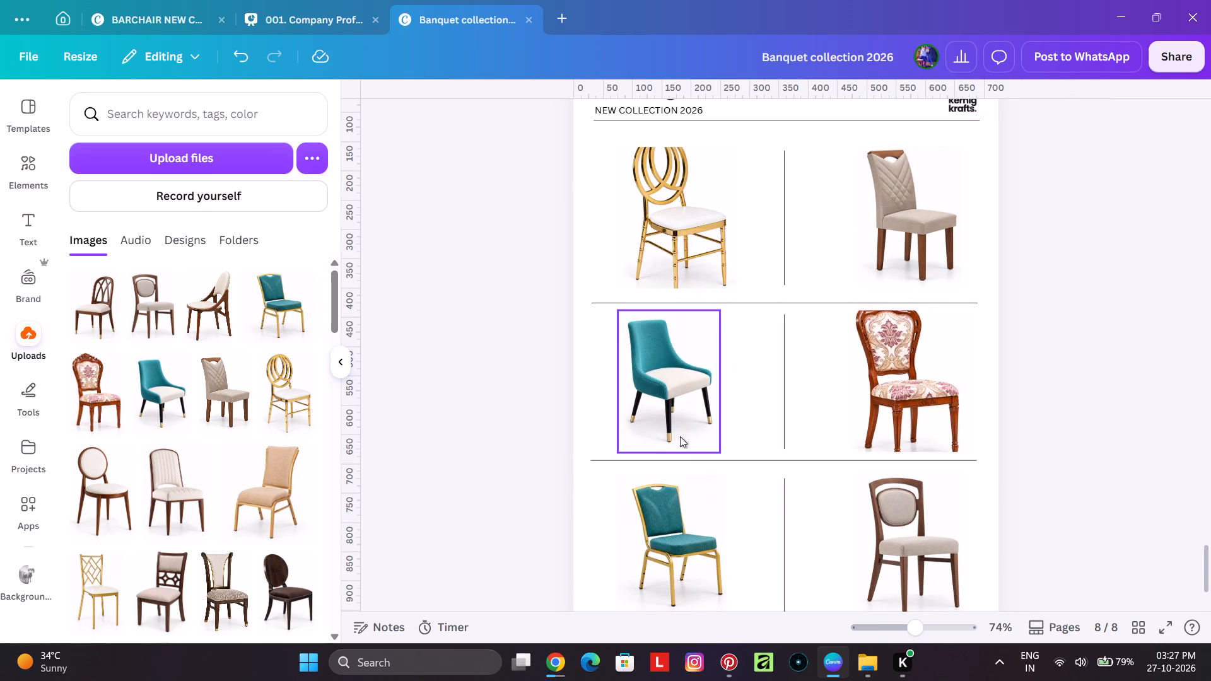
{"action": "scroll", "coordinate": [668, 206], "scroll_direction": "up", "scroll_amount": 1}
{"action": "scroll", "coordinate": [672, 266], "scroll_direction": "up", "scroll_amount": 3, "text": "ctrl"}
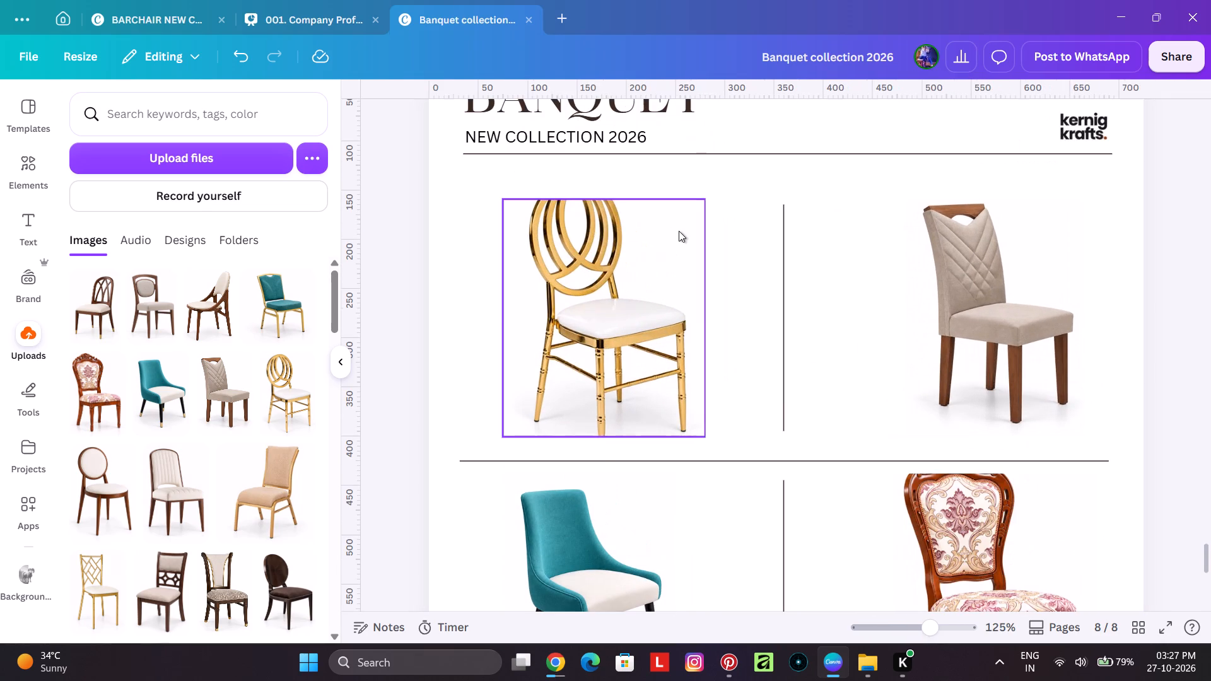
{"action": "left_click", "coordinate": [679, 231]}
{"action": "left_click_drag", "start_coordinate": [610, 200], "coordinate": [611, 196]}
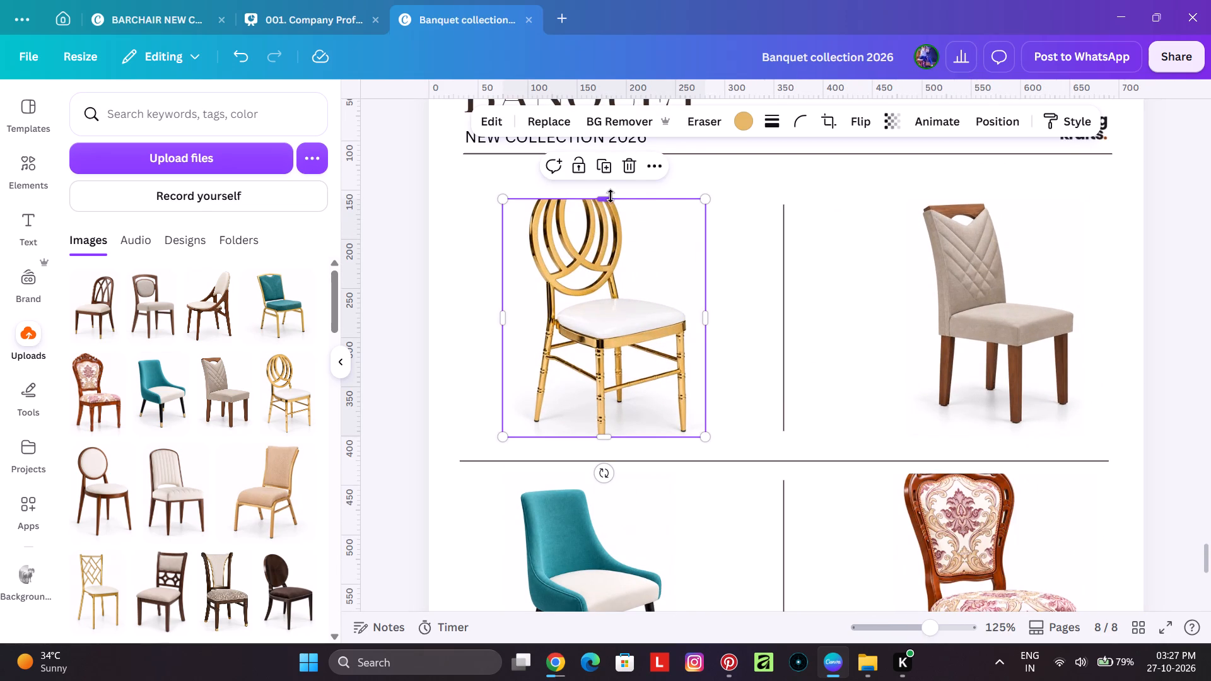
{"action": "left_click_drag", "start_coordinate": [611, 196], "coordinate": [617, 168]}
{"action": "left_click_drag", "start_coordinate": [609, 439], "coordinate": [614, 460]}
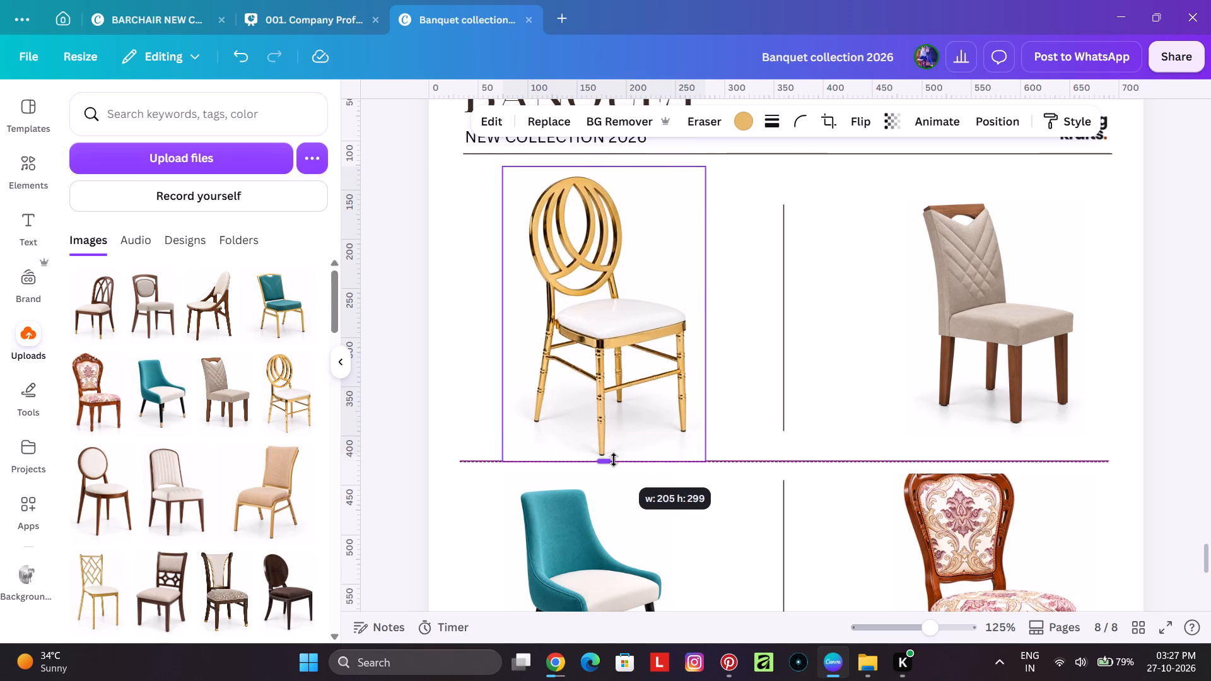
{"action": "left_click_drag", "start_coordinate": [614, 460], "coordinate": [616, 470]}
Scale down the gold loop-back chair and reposition it within page 8's first cell, between the header line and the row divider.
{"action": "scroll", "coordinate": [645, 421], "scroll_direction": "down", "scroll_amount": 1, "text": "ctrl"}
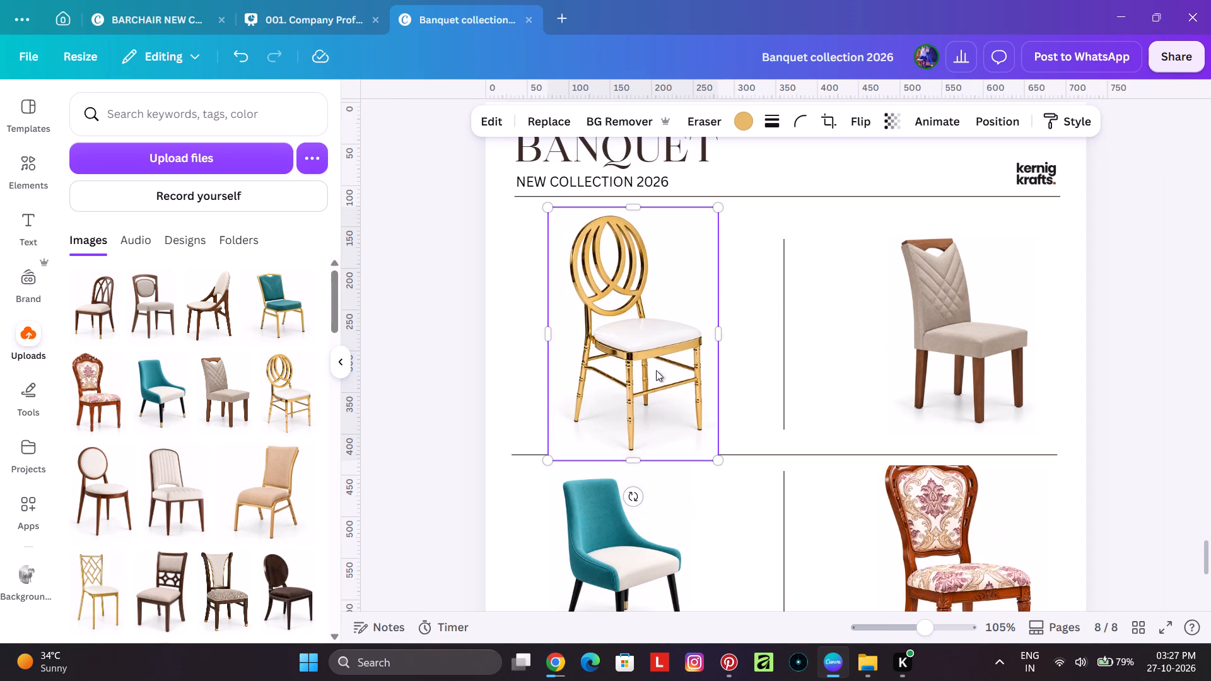
{"action": "left_click_drag", "start_coordinate": [724, 206], "coordinate": [699, 231]}
{"action": "left_click_drag", "start_coordinate": [633, 367], "coordinate": [631, 341]}
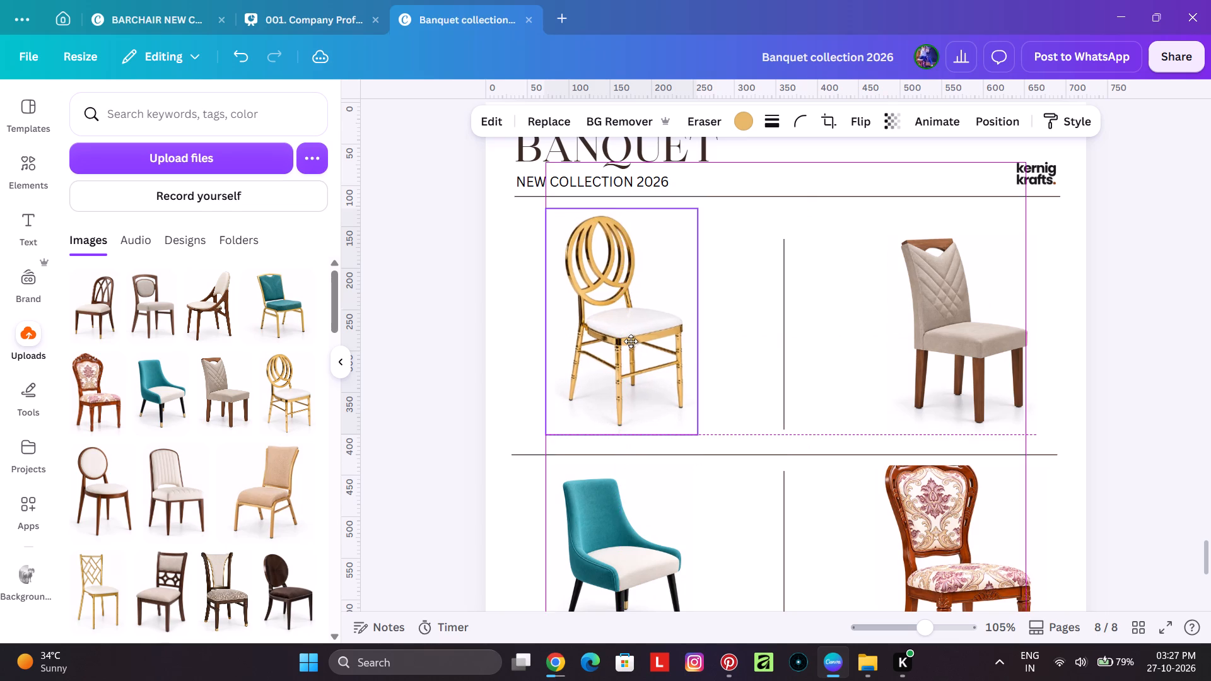
{"action": "left_click_drag", "start_coordinate": [631, 341], "coordinate": [635, 339]}
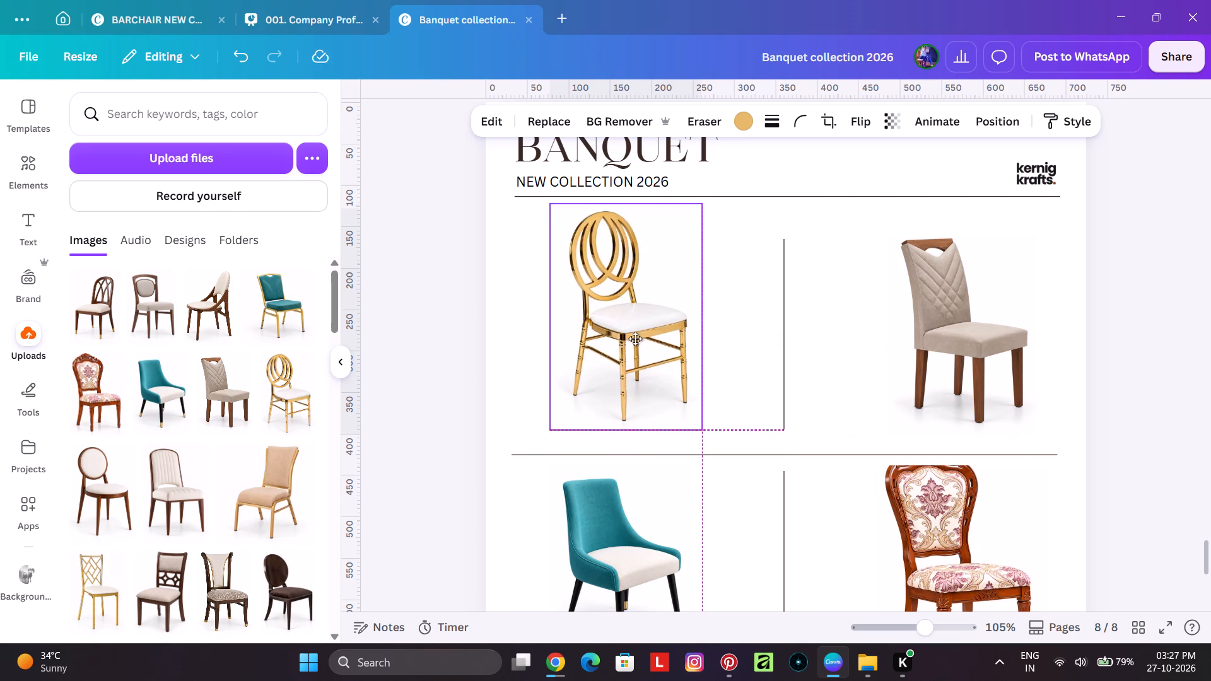
{"action": "left_click_drag", "start_coordinate": [635, 339], "coordinate": [637, 352]}
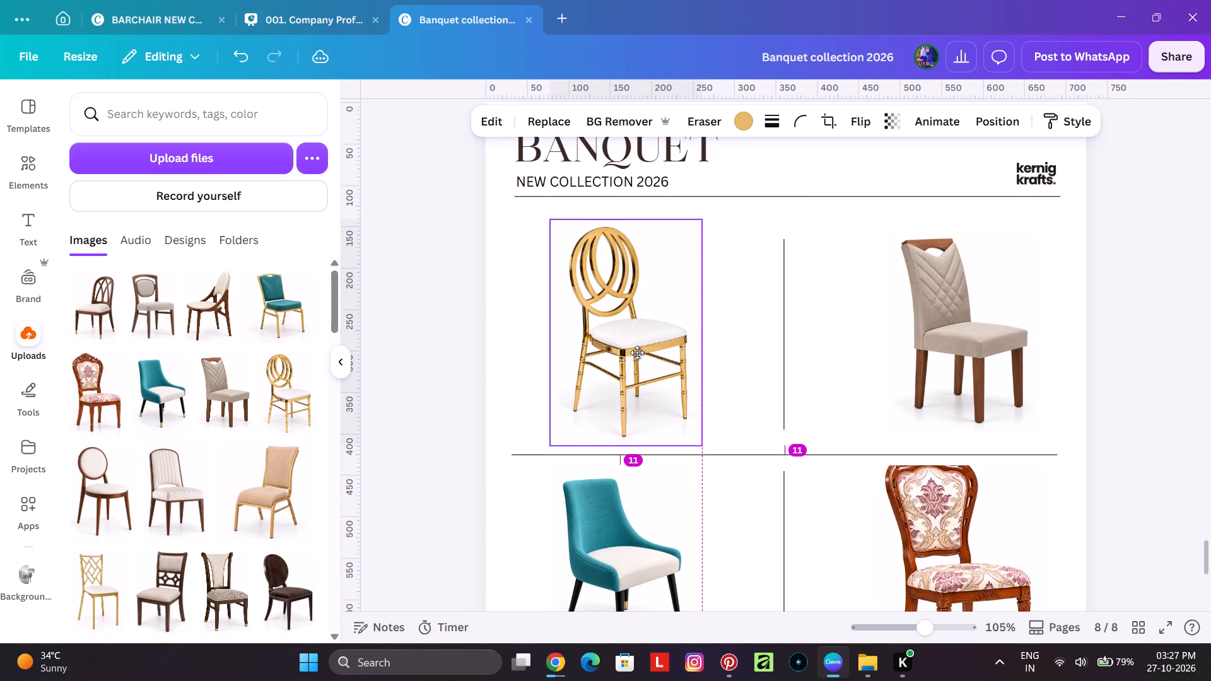
{"action": "left_click_drag", "start_coordinate": [637, 352], "coordinate": [637, 357]}
{"action": "left_click", "coordinate": [464, 300]}
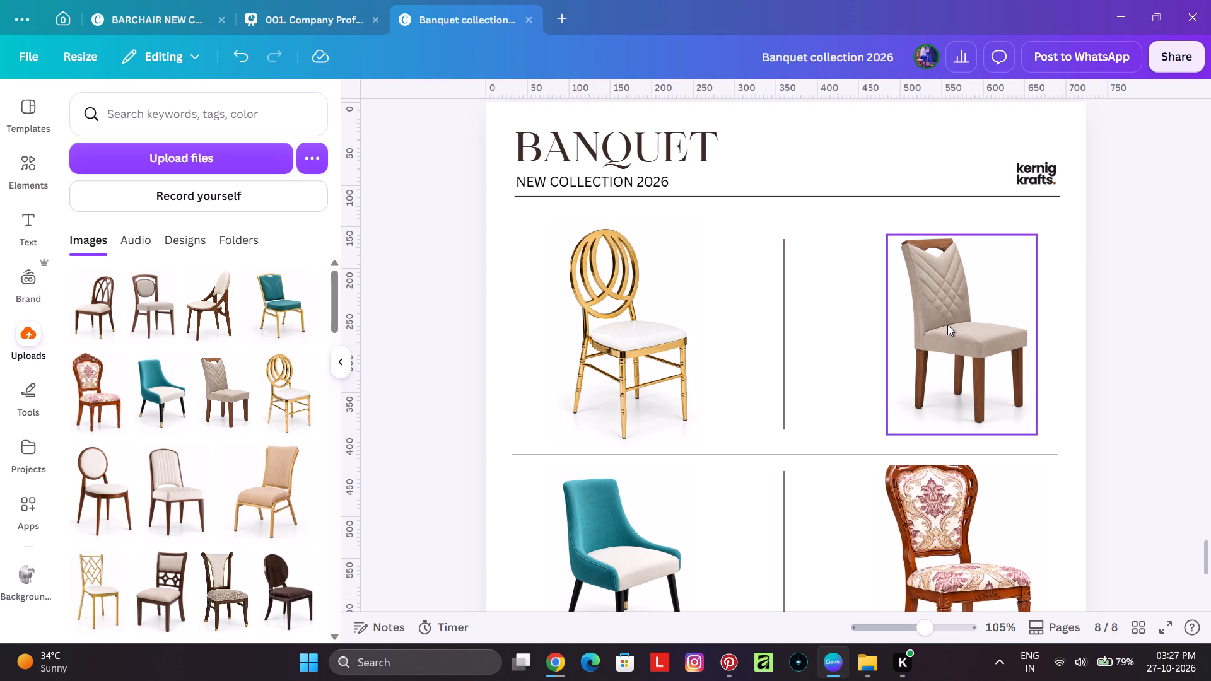
Extend the carved floral chair's frame at the top and bottom to uncrop the whole chair, scaling the image down slightly.
{"action": "scroll", "coordinate": [676, 338], "scroll_direction": "down", "scroll_amount": 3}
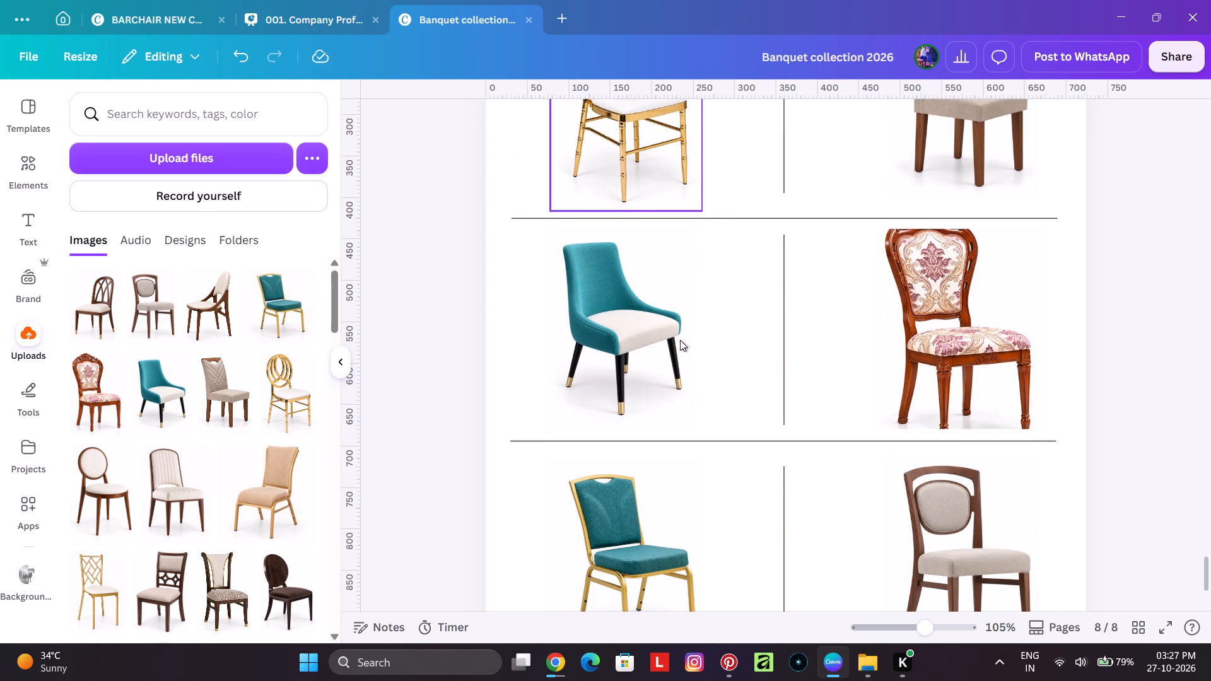
{"action": "left_click", "coordinate": [903, 356]}
{"action": "left_click_drag", "start_coordinate": [957, 230], "coordinate": [959, 228]}
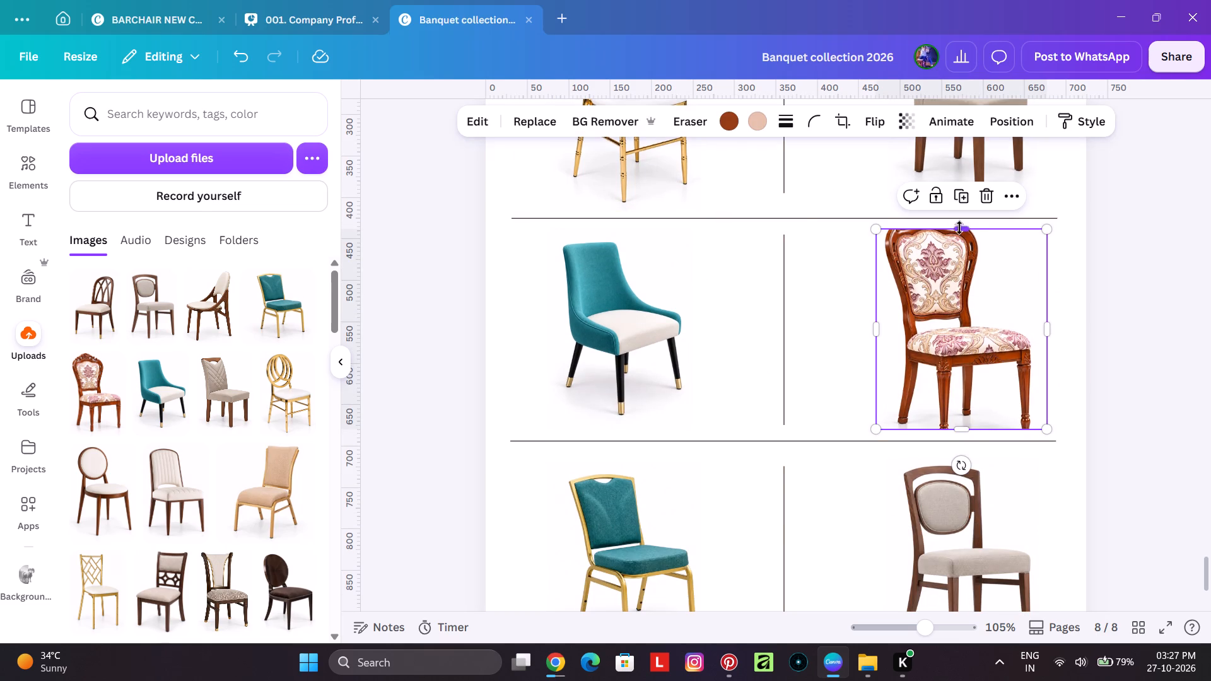
{"action": "left_click_drag", "start_coordinate": [959, 228], "coordinate": [966, 198]}
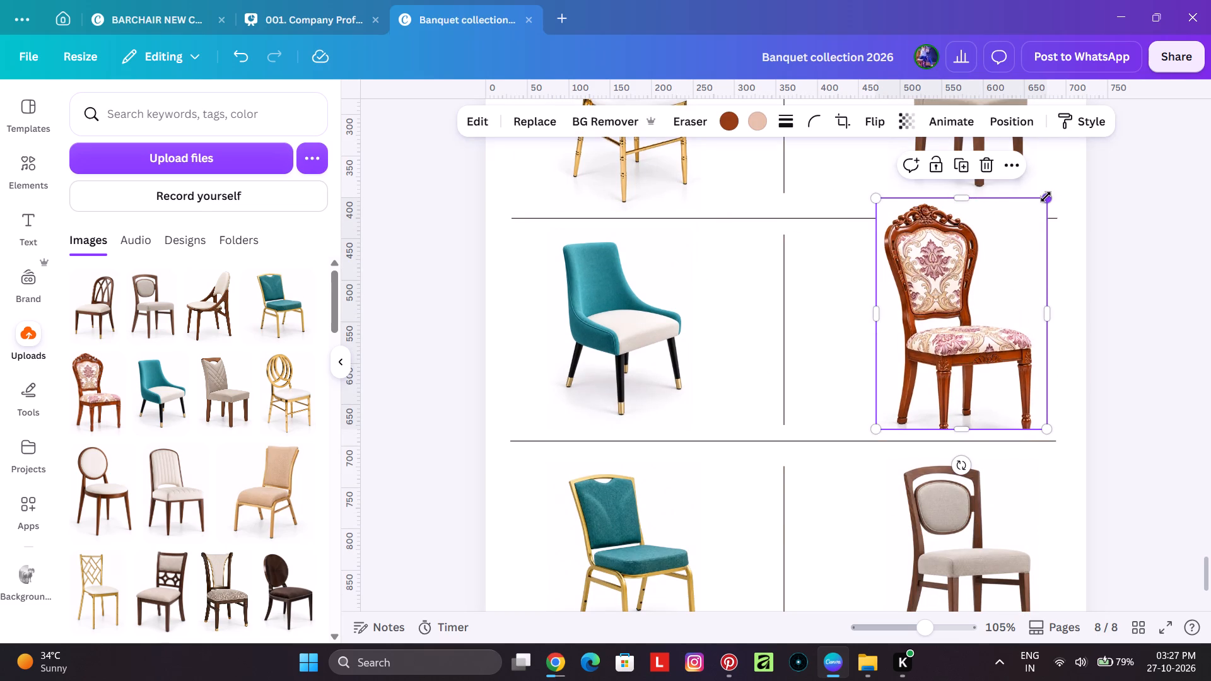
{"action": "left_click_drag", "start_coordinate": [1046, 197], "coordinate": [1024, 223]}
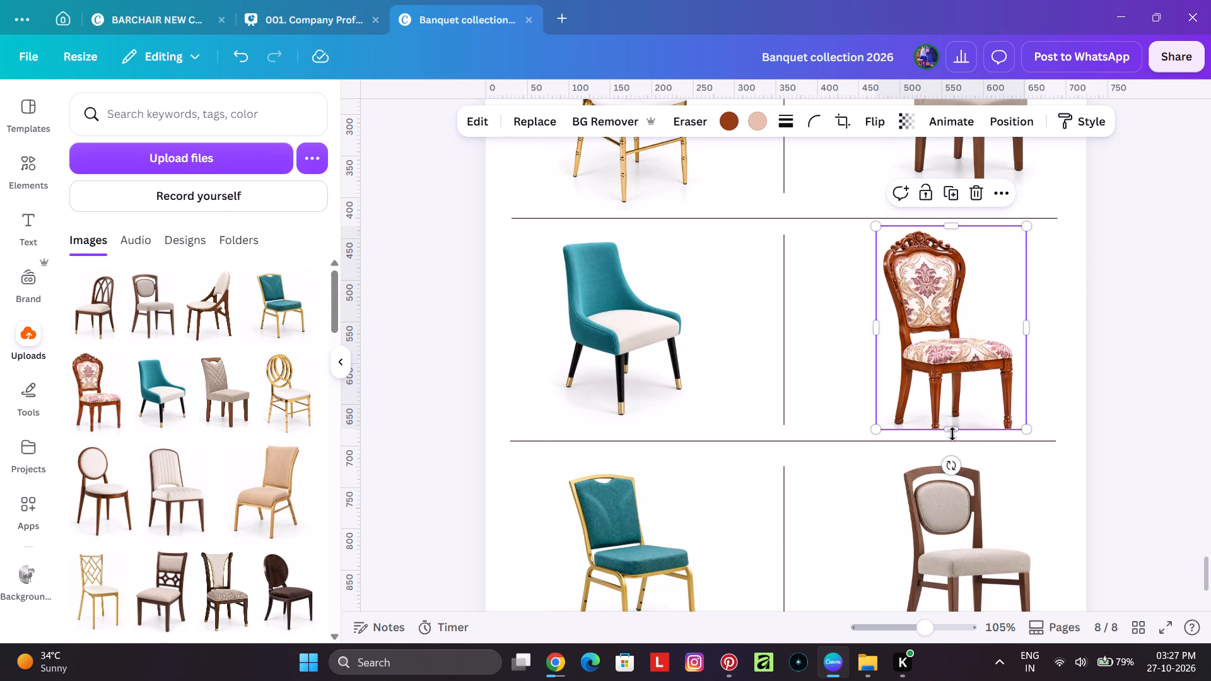
{"action": "left_click_drag", "start_coordinate": [952, 432], "coordinate": [954, 457]}
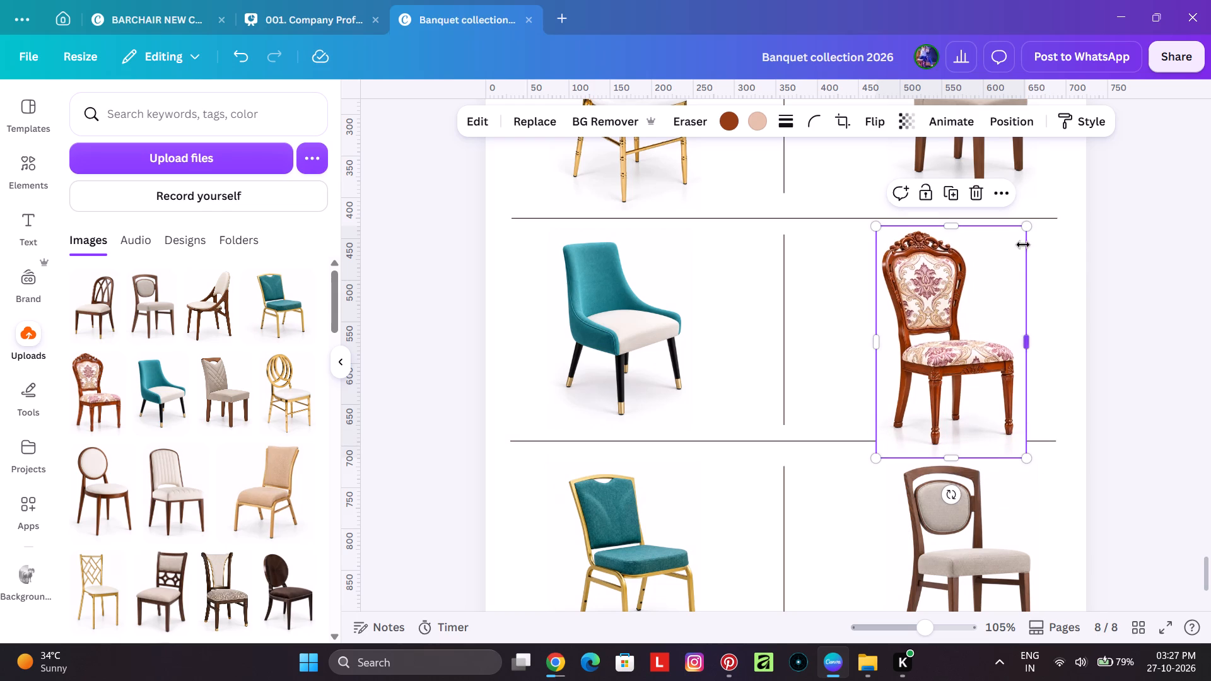
Shrink the carved floral chair further and position it between the row dividers, in line with the chairs above and below.
{"action": "left_click_drag", "start_coordinate": [1029, 229], "coordinate": [1005, 272]}
{"action": "left_click_drag", "start_coordinate": [940, 392], "coordinate": [949, 355]}
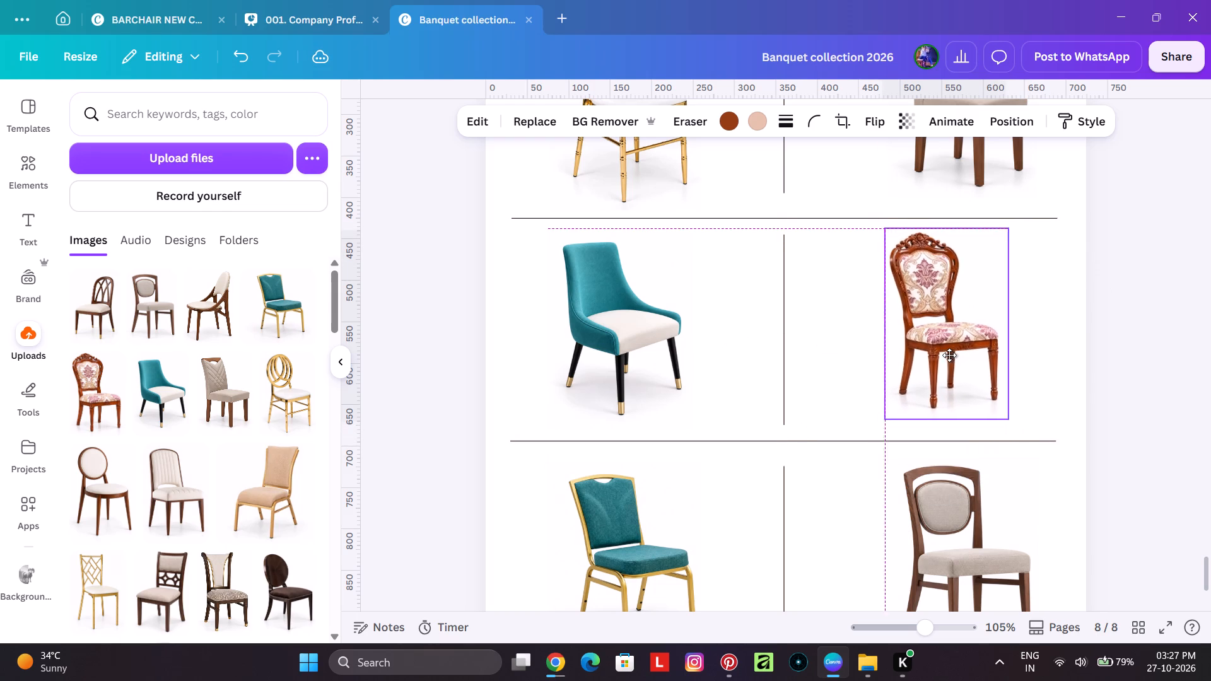
{"action": "left_click_drag", "start_coordinate": [949, 355], "coordinate": [976, 359]}
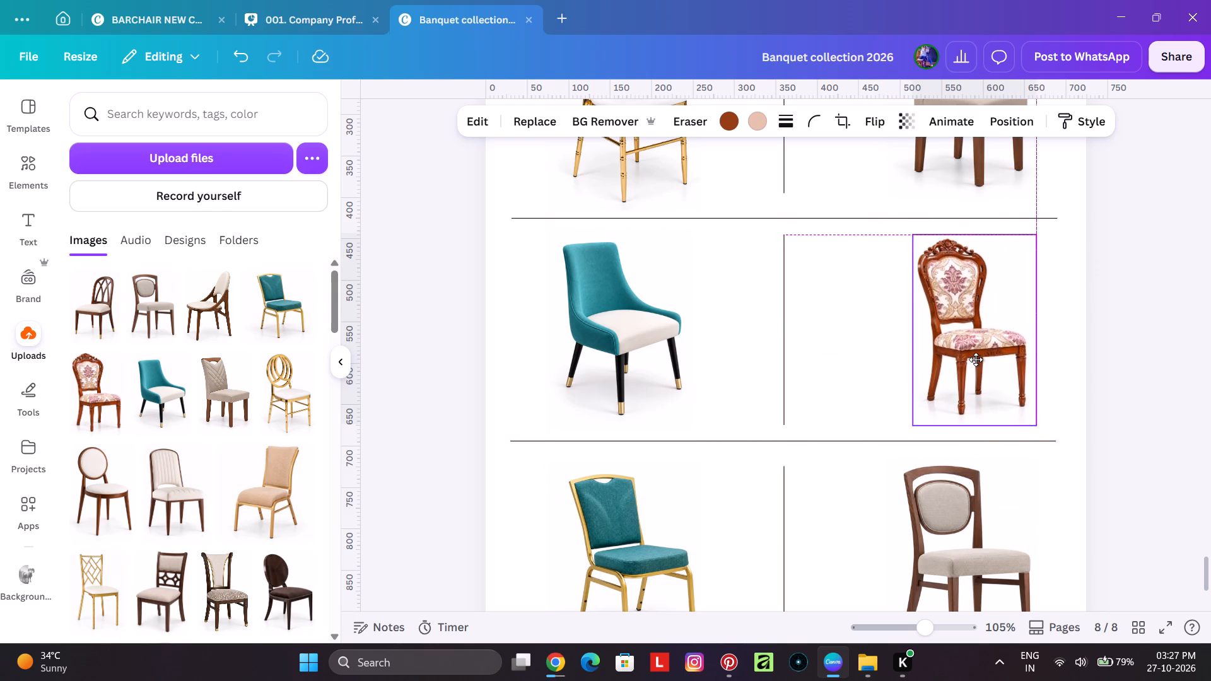
{"action": "left_click_drag", "start_coordinate": [976, 359], "coordinate": [978, 359]}
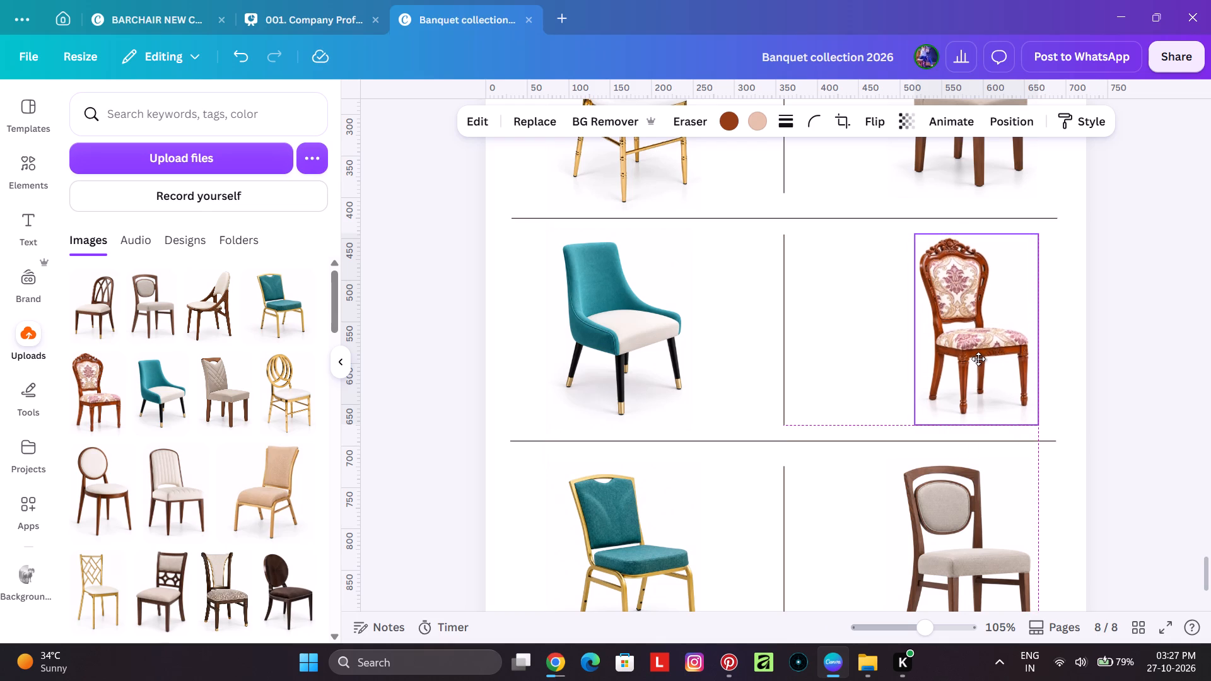
{"action": "left_click_drag", "start_coordinate": [978, 359], "coordinate": [969, 356]}
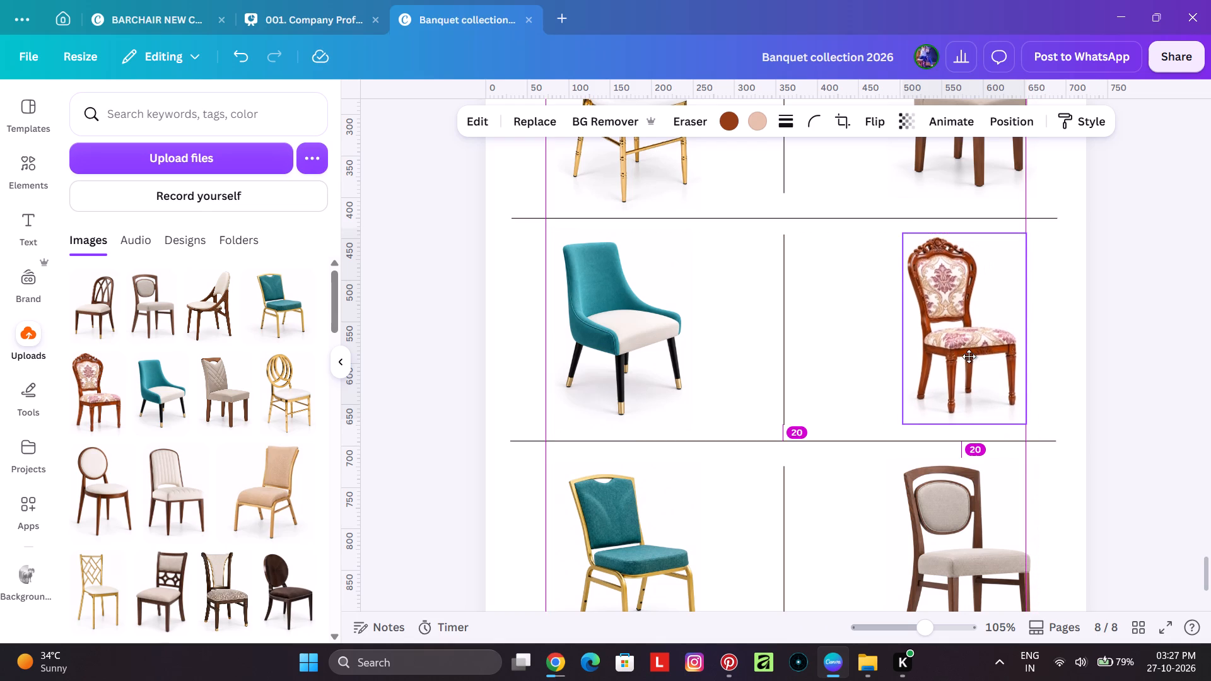
{"action": "left_click_drag", "start_coordinate": [969, 356], "coordinate": [972, 358]}
Check the third-row chairs and the overall arrangement of page 8.
{"action": "scroll", "coordinate": [898, 380], "scroll_direction": "down", "scroll_amount": 2}
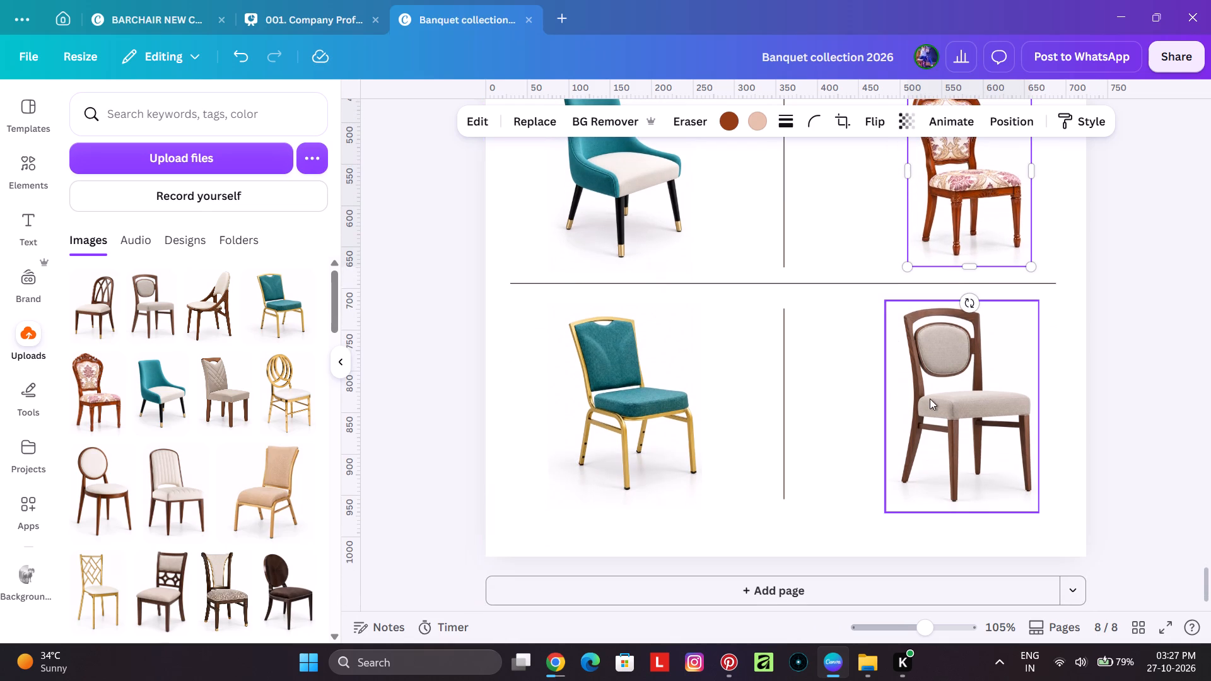
{"action": "scroll", "coordinate": [652, 416], "scroll_direction": "down", "scroll_amount": 2}
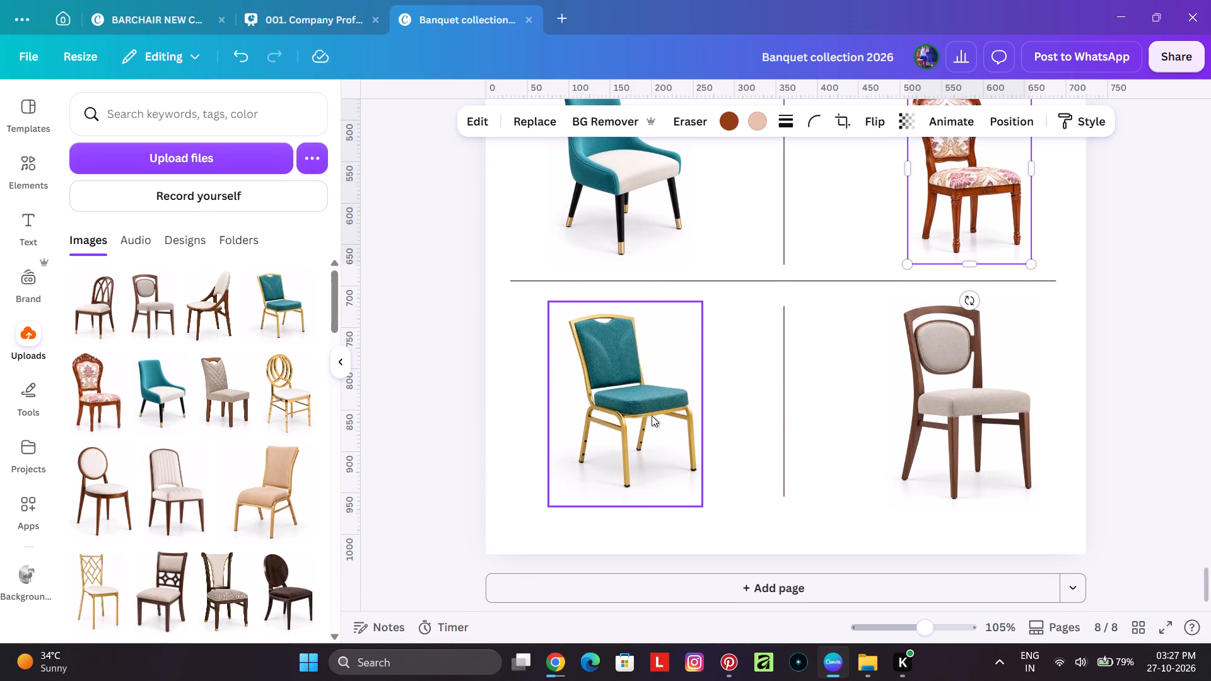
{"action": "scroll", "coordinate": [652, 416], "scroll_direction": "down", "scroll_amount": 4}
{"action": "scroll", "coordinate": [653, 419], "scroll_direction": "down", "scroll_amount": 2, "text": "ctrl"}
{"action": "scroll", "coordinate": [710, 388], "scroll_direction": "up", "scroll_amount": 1}
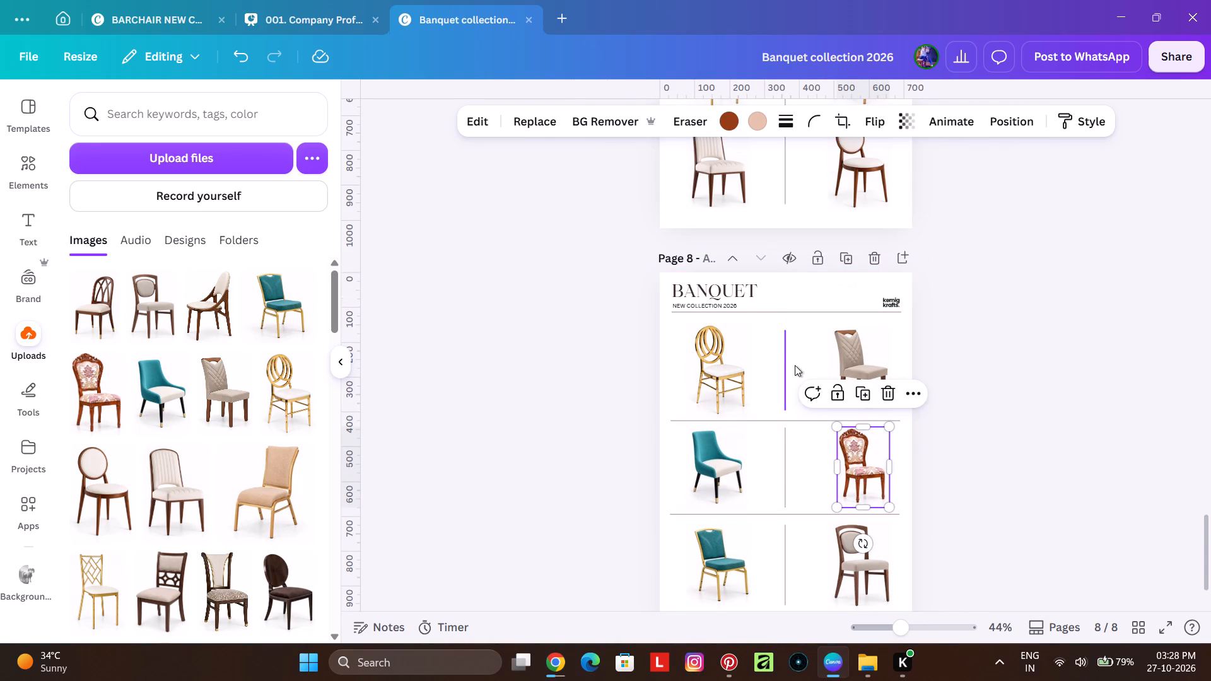
Review the chair layouts on the catalogue's earlier pages and check the spacing of page 4's first-row chairs from the vertical divider.
{"action": "scroll", "coordinate": [794, 397], "scroll_direction": "up", "scroll_amount": 20}
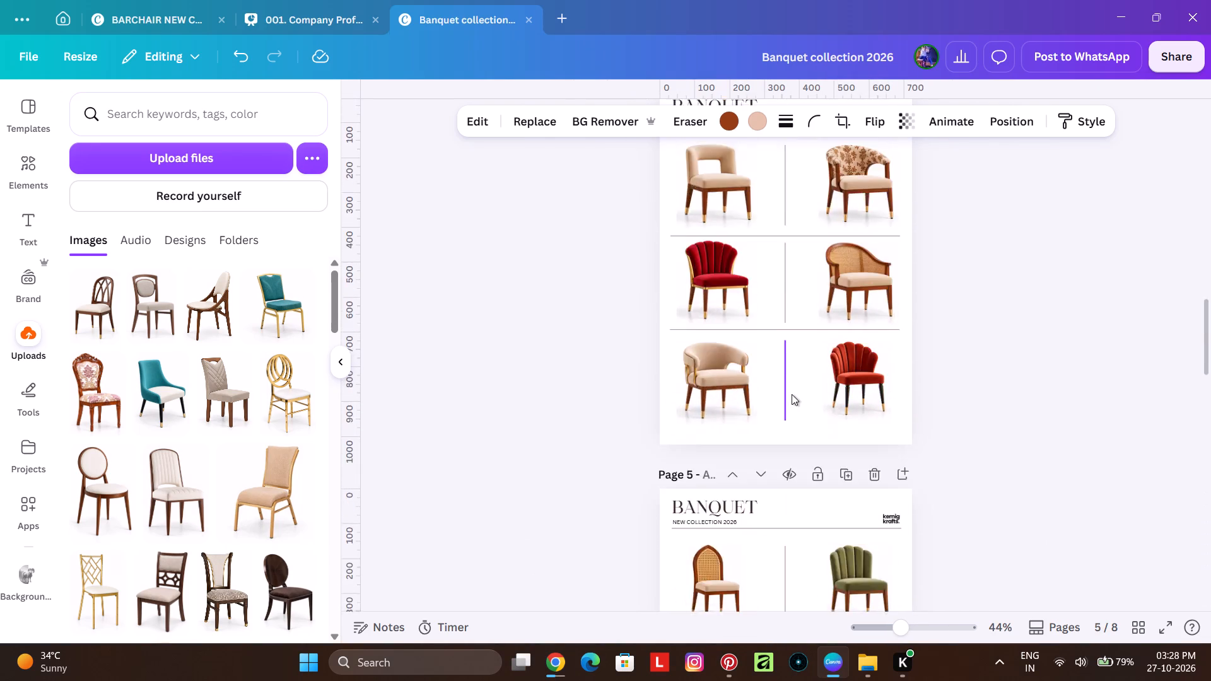
{"action": "scroll", "coordinate": [792, 394], "scroll_direction": "up", "scroll_amount": 15}
{"action": "scroll", "coordinate": [795, 391], "scroll_direction": "down", "scroll_amount": 4}
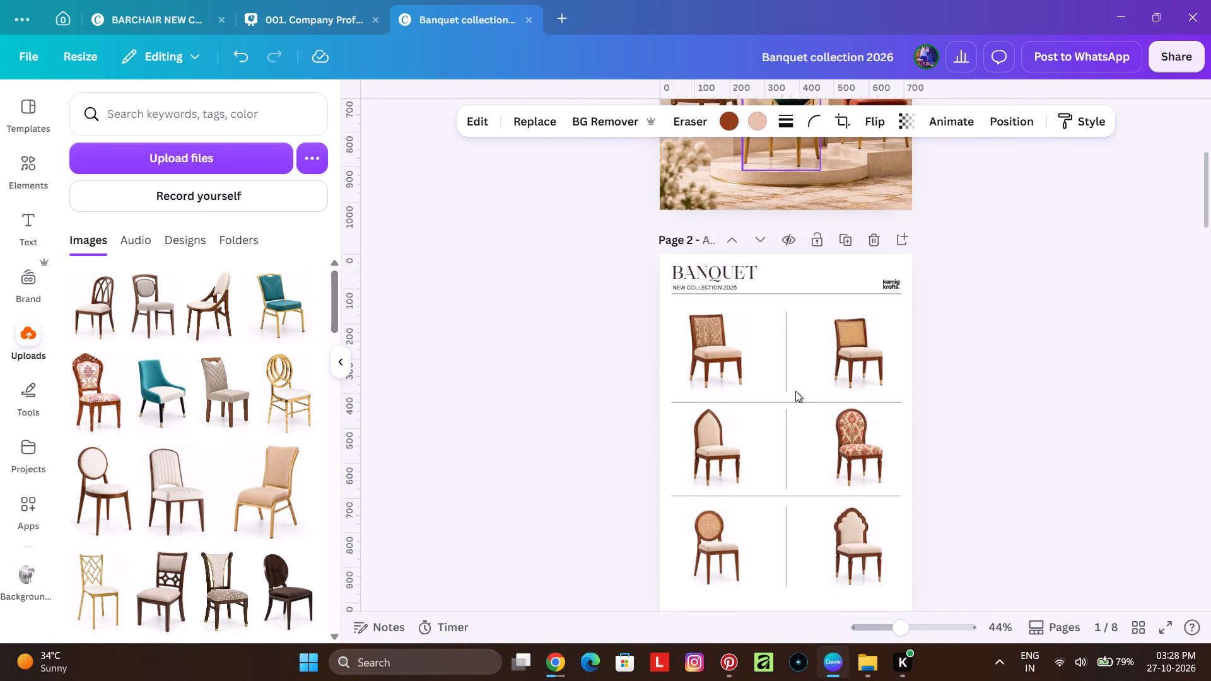
{"action": "scroll", "coordinate": [795, 392], "scroll_direction": "down", "scroll_amount": 6}
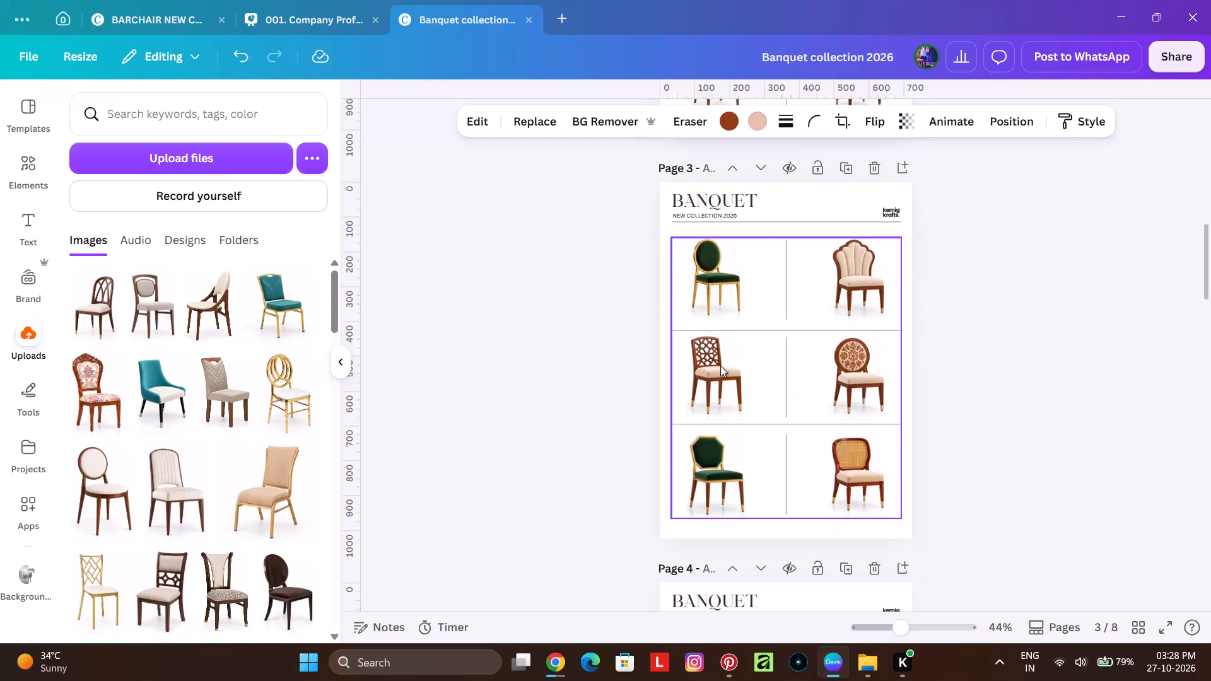
{"action": "scroll", "coordinate": [692, 399], "scroll_direction": "down", "scroll_amount": 3}
{"action": "scroll", "coordinate": [766, 347], "scroll_direction": "up", "scroll_amount": 1}
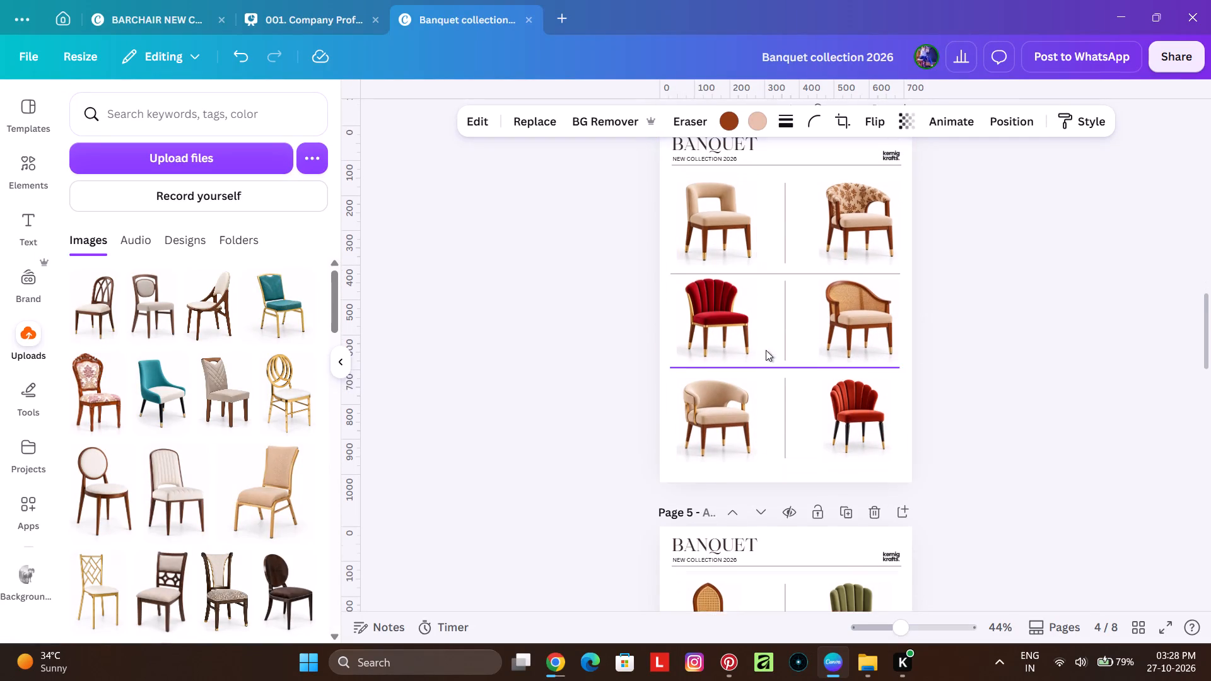
{"action": "left_click", "coordinate": [728, 311]}
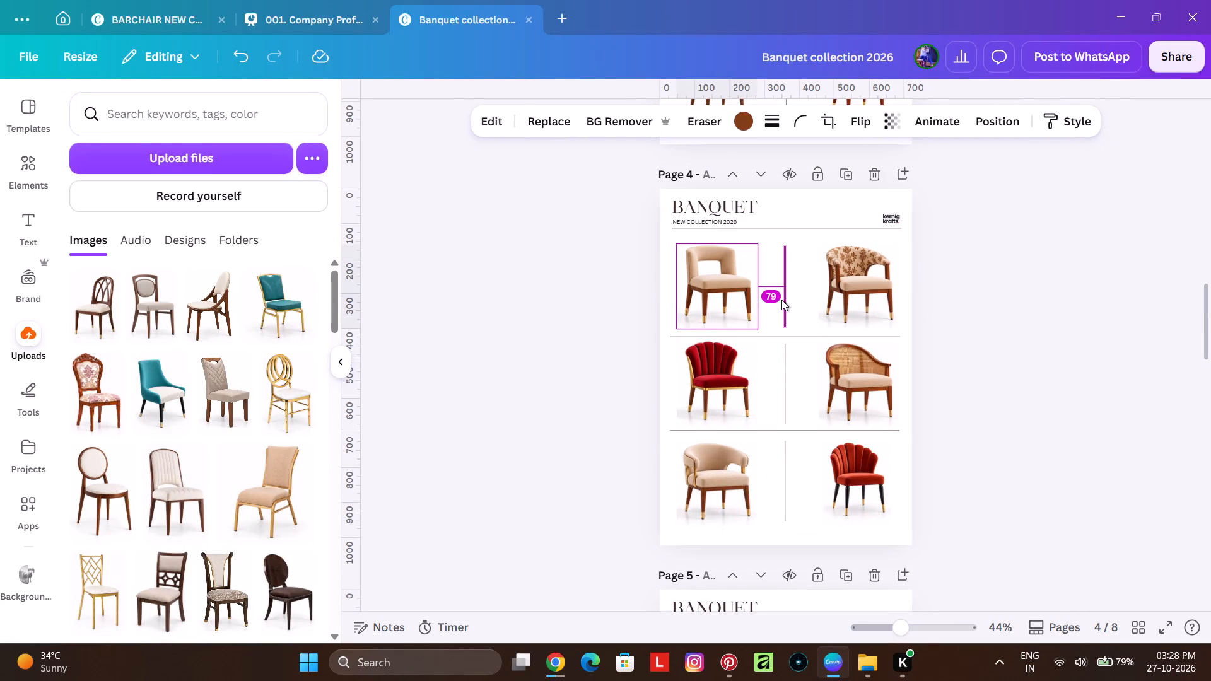
{"action": "left_click", "coordinate": [830, 294]}
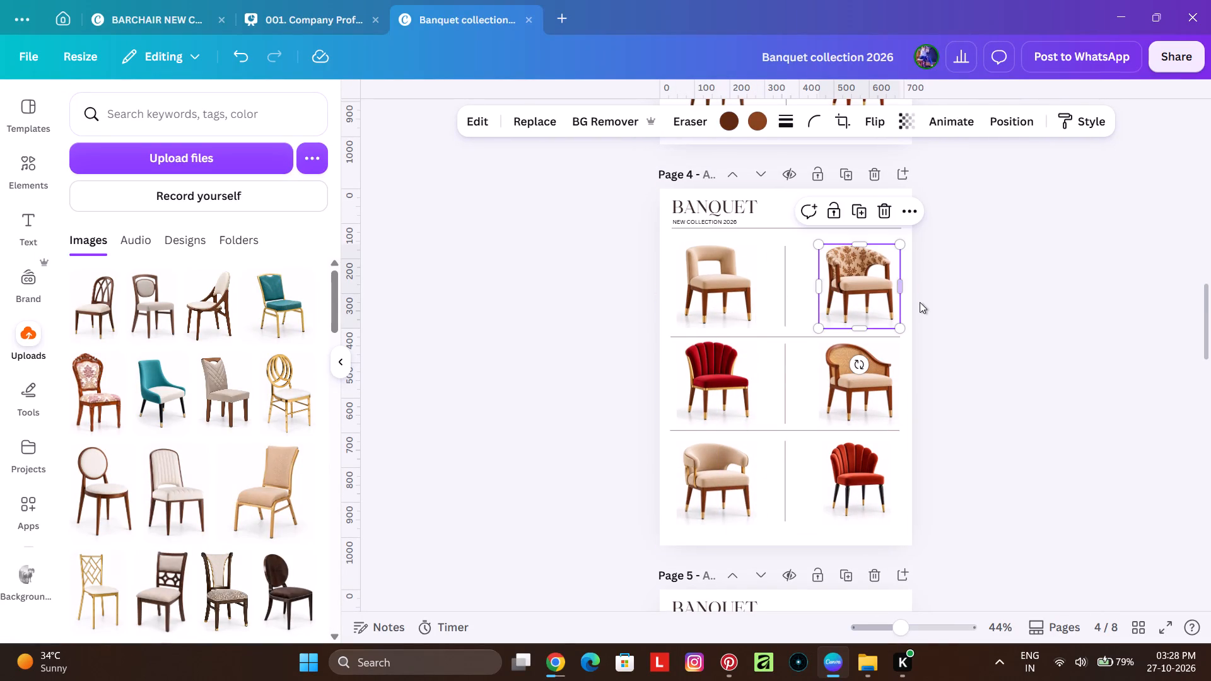
{"action": "left_click", "coordinate": [922, 302]}
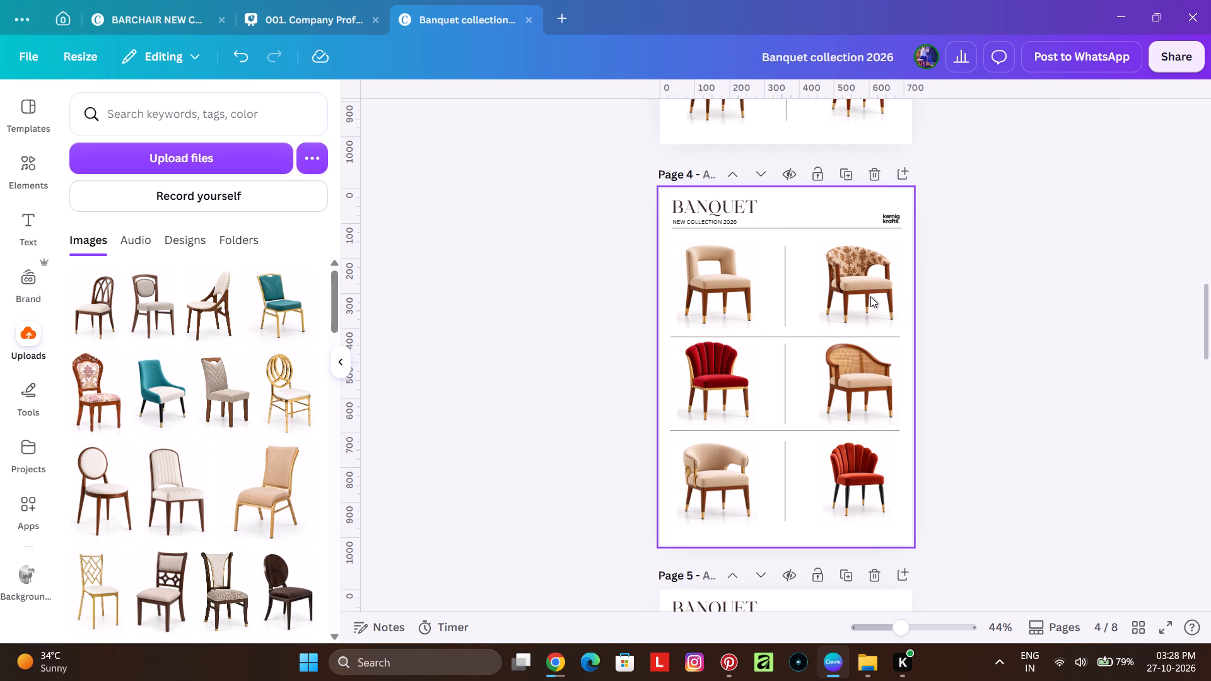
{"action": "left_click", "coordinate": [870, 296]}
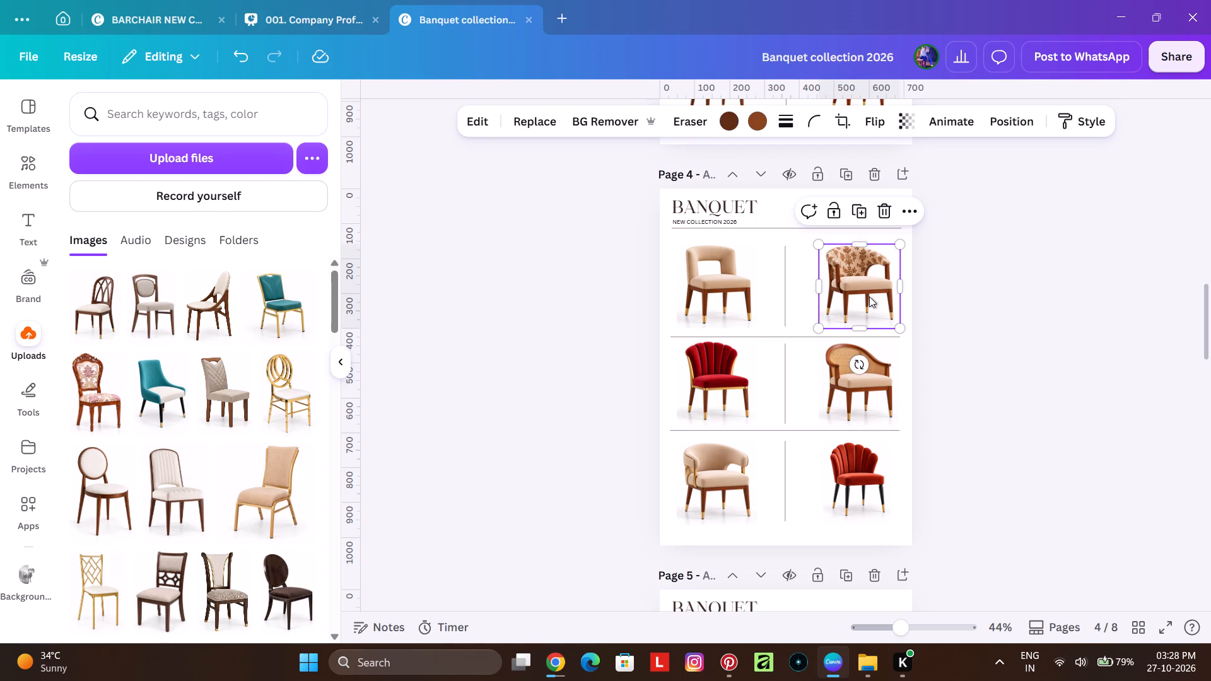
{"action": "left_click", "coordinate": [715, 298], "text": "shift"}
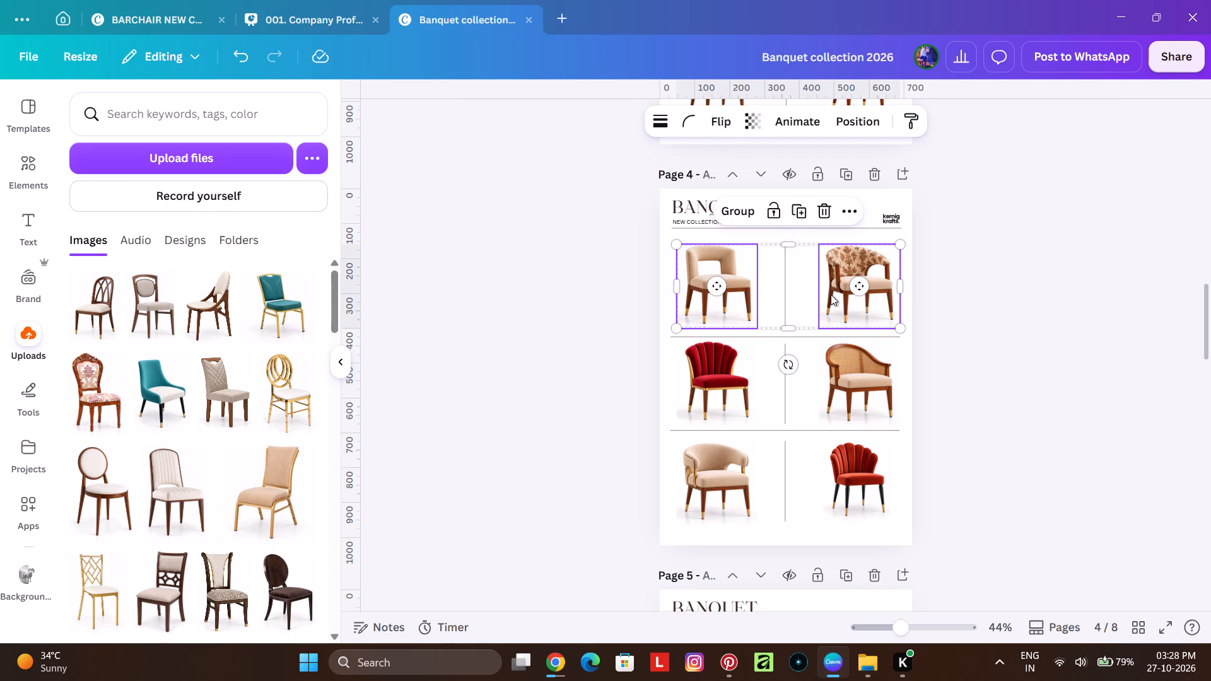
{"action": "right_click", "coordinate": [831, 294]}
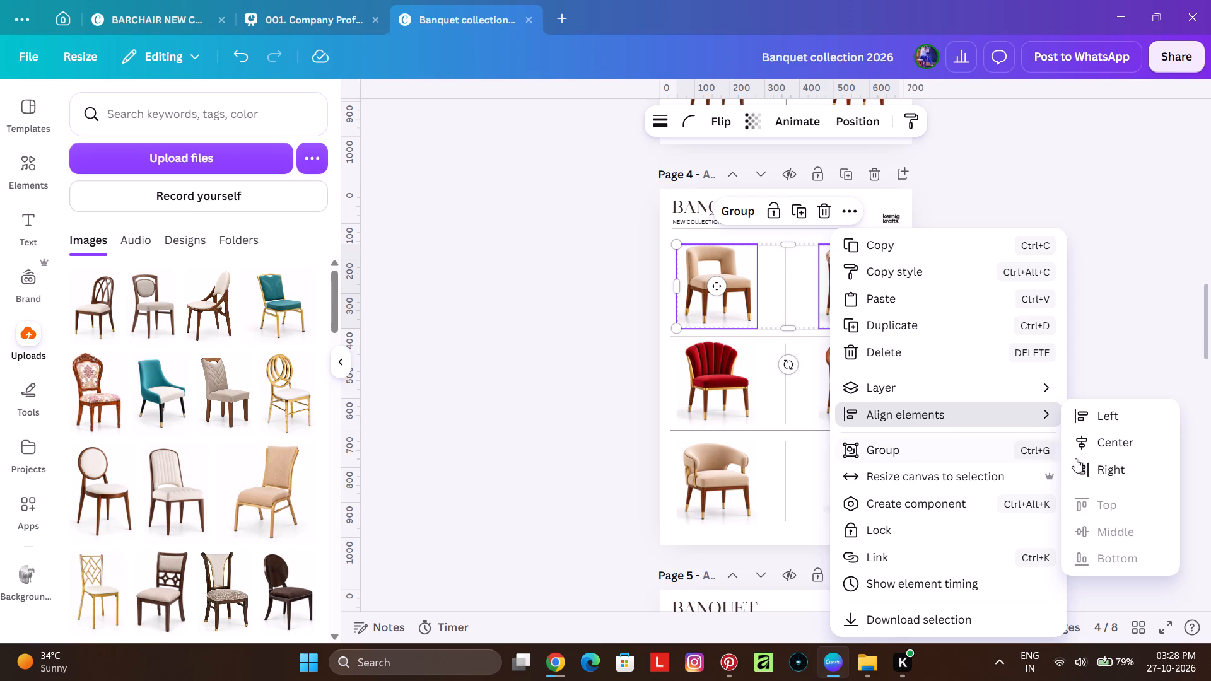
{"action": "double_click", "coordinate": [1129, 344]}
Nudge the floral armchair in page 4's first row horizontally until it is centred over the cane-back armchair below.
{"action": "left_click", "coordinate": [882, 311]}
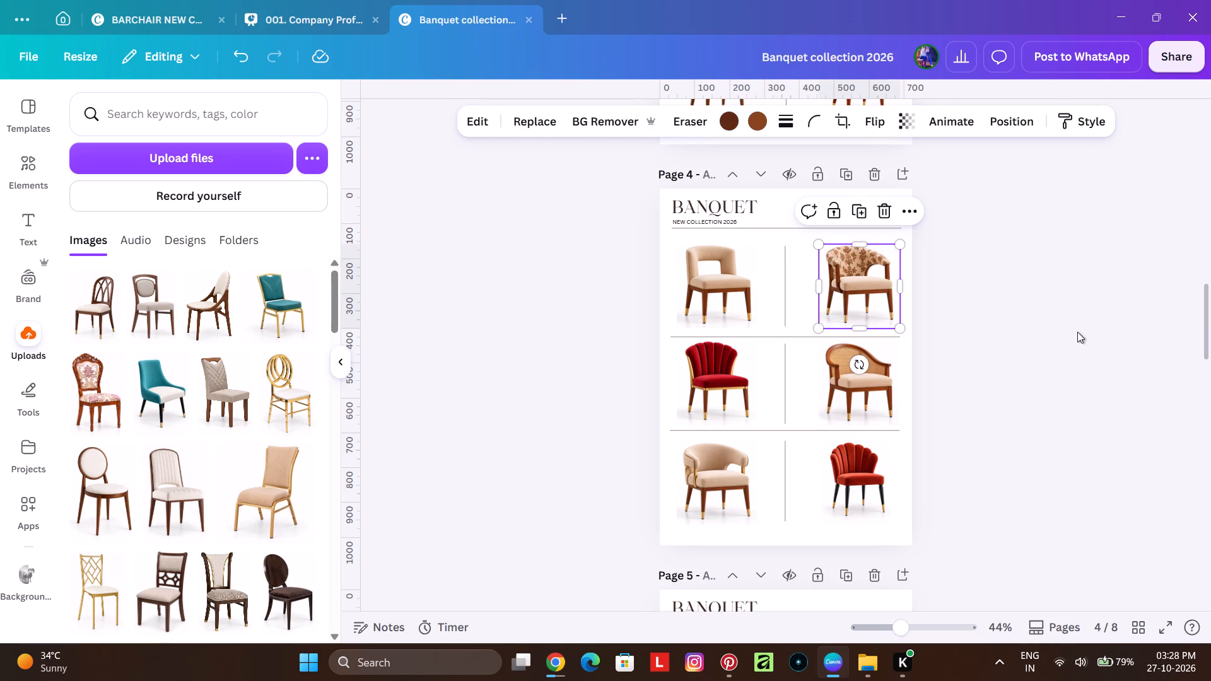
{"action": "key", "text": "Left"}
{"action": "key", "text": "Left"}
{"action": "key", "text": "Left"}
{"action": "key", "text": "Left"}
{"action": "key", "text": "Left"}
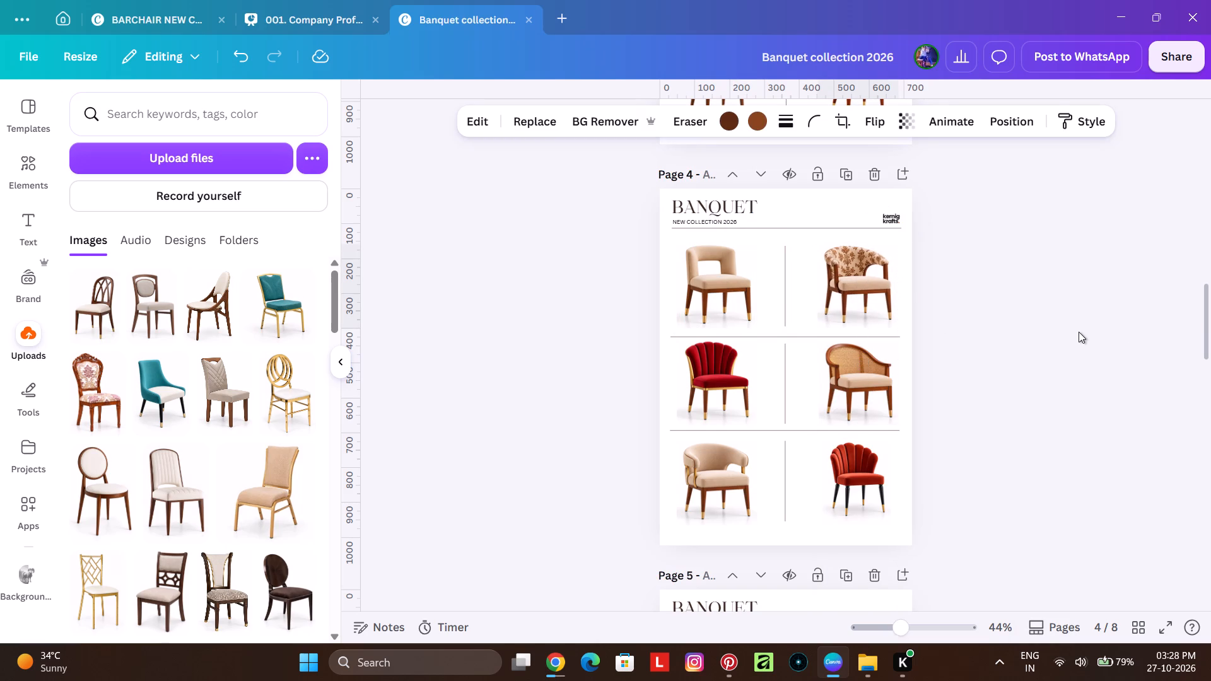
{"action": "key", "text": "Right"}
{"action": "key", "text": "Right"}
{"action": "key", "text": "Right"}
{"action": "key", "text": "Right"}
{"action": "key", "text": "Right"}
{"action": "key", "text": "Right"}
{"action": "key", "text": "Right"}
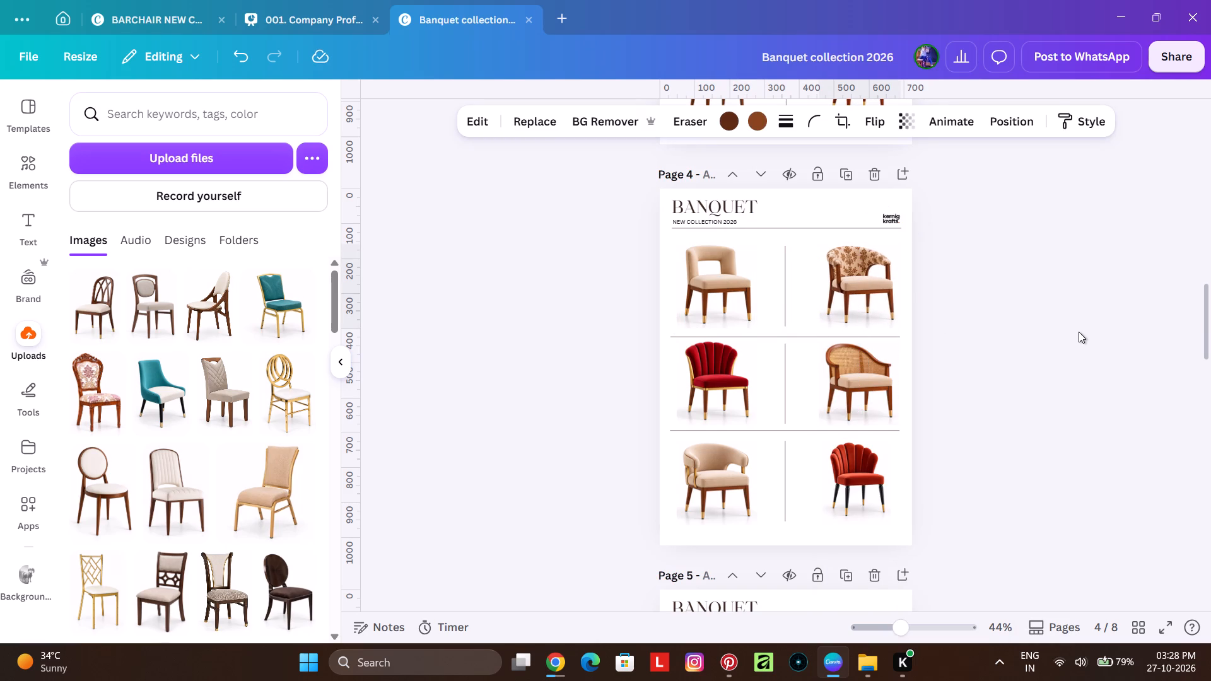
{"action": "key", "text": "Right"}
{"action": "key", "text": "Left"}
{"action": "key", "text": "Left"}
{"action": "key", "text": "Left"}
{"action": "key", "text": "Left"}
{"action": "key", "text": "Left"}
{"action": "key", "text": "Right"}
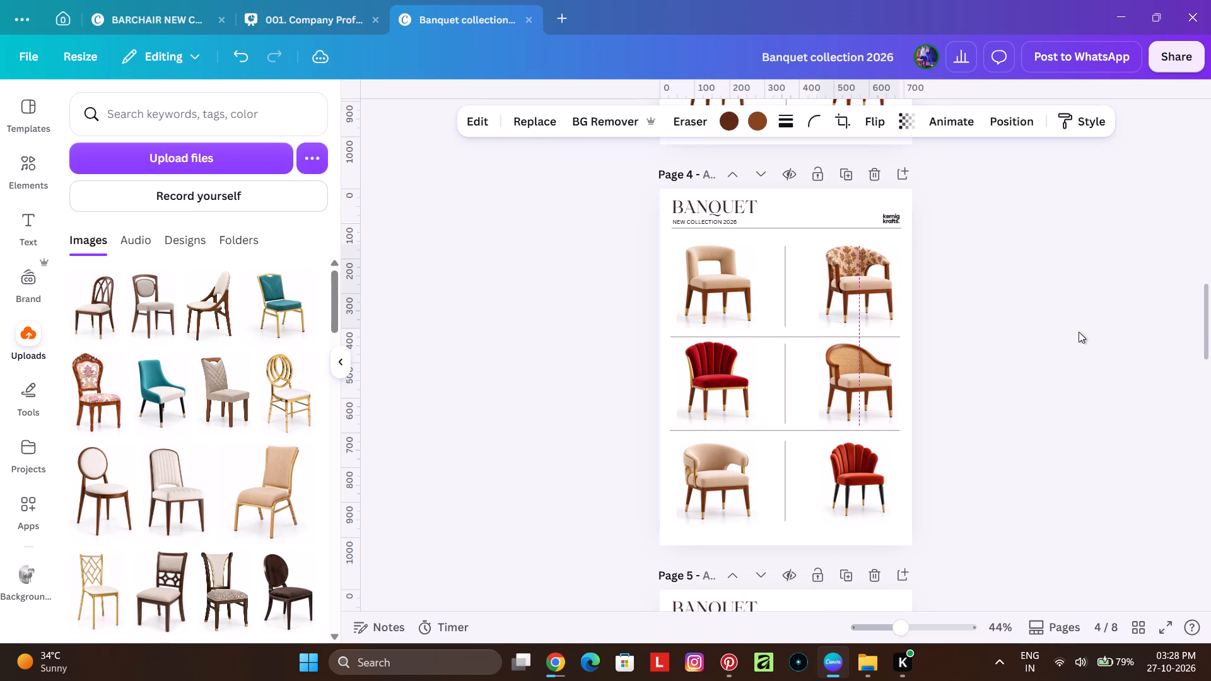
Nudge page 4's first-row beige open-back chair away from the vertical divider, to about 36 from the page's left edge, and compare both chairs' spacing.
{"action": "left_click", "coordinate": [735, 278]}
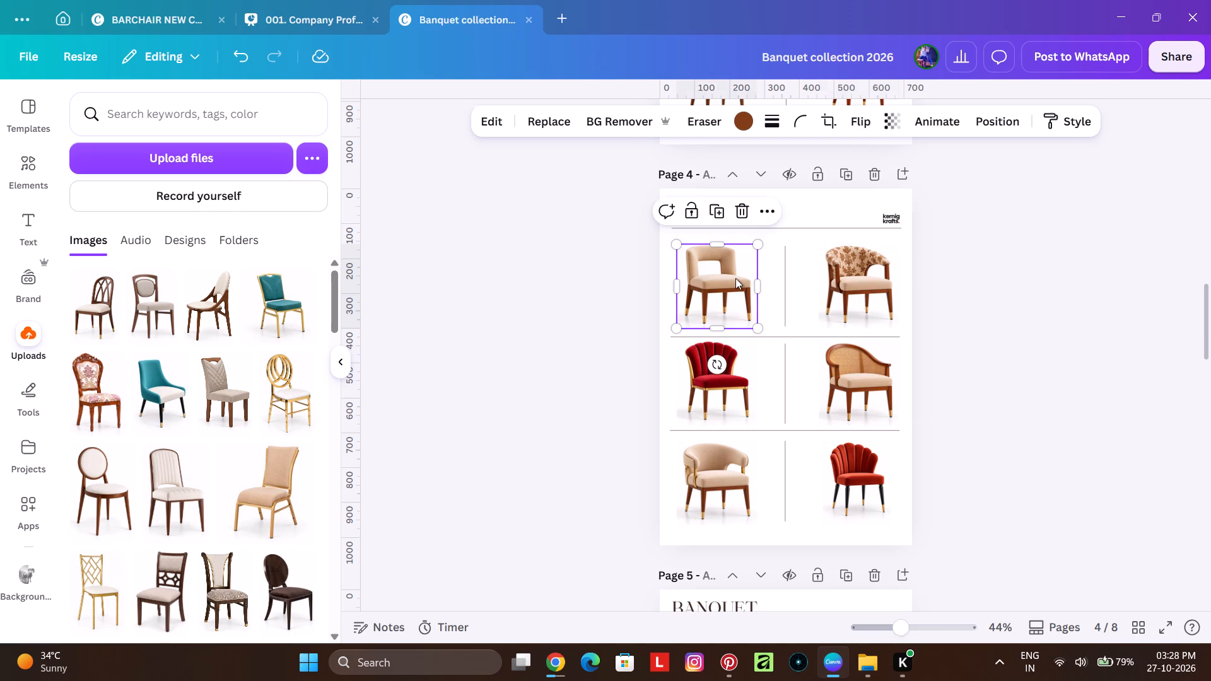
{"action": "key", "text": "Left"}
{"action": "key", "text": "Left"}
{"action": "key", "text": "Left"}
{"action": "key", "text": "Left"}
{"action": "key", "text": "Left"}
{"action": "key", "text": "Left"}
{"action": "key", "text": "Left"}
{"action": "key", "text": "Left"}
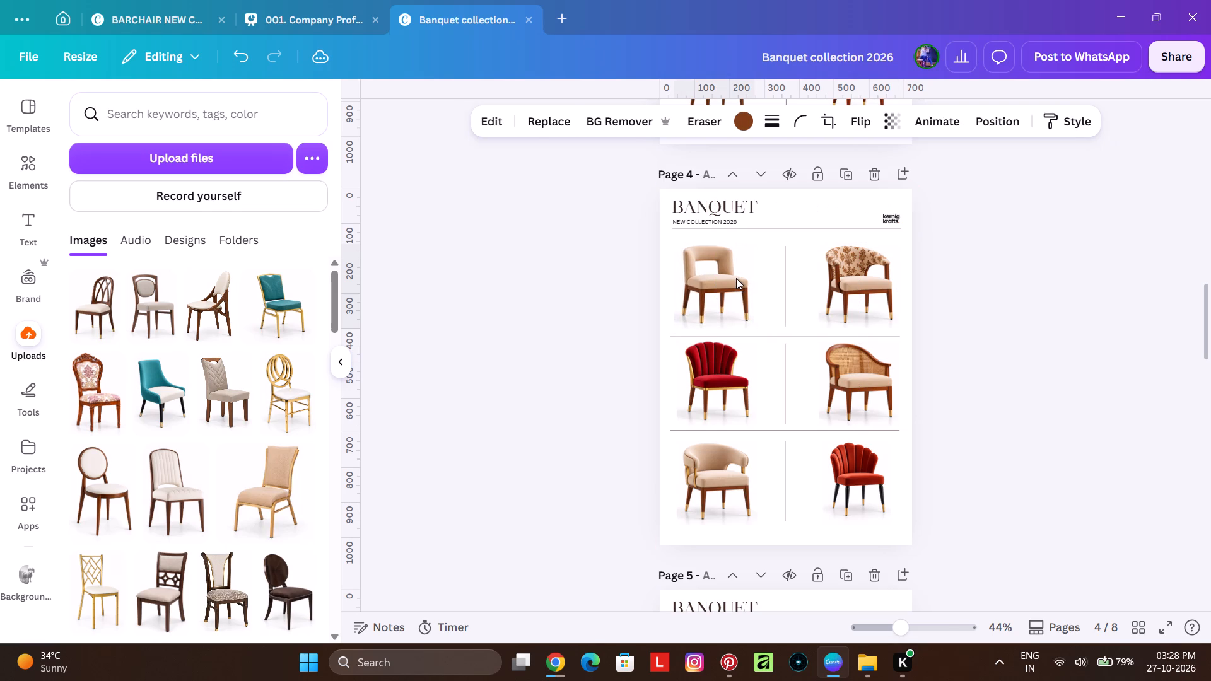
{"action": "key", "text": "Left"}
{"action": "key", "text": "Left"}
{"action": "key", "text": "Left"}
{"action": "key", "text": "Left"}
{"action": "key", "text": "Left"}
{"action": "key", "text": "Left"}
{"action": "key", "text": "Left"}
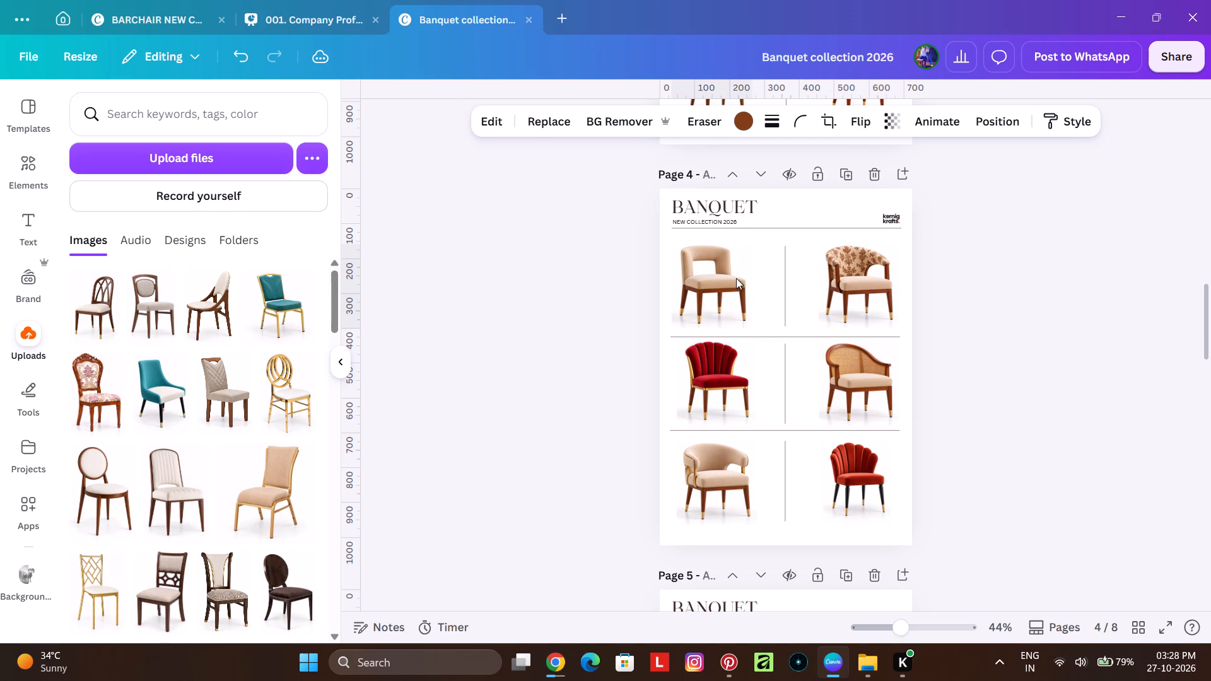
{"action": "key", "text": "Right"}
{"action": "key", "text": "Right"}
{"action": "key", "text": "Right"}
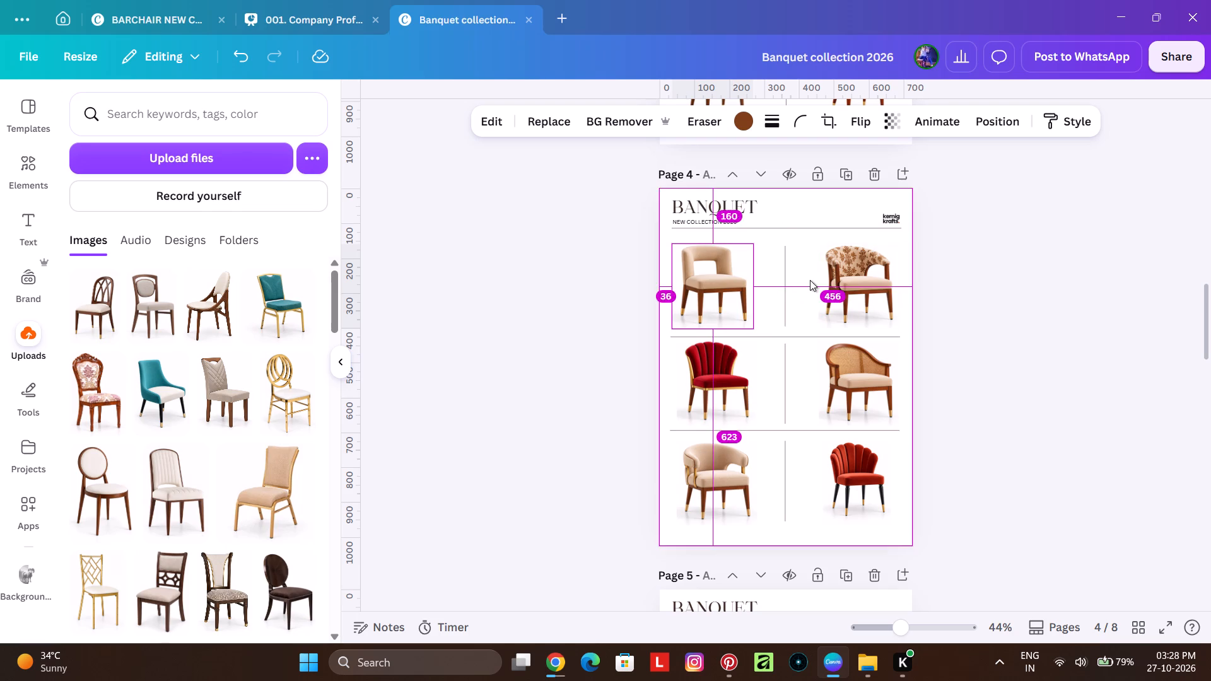
{"action": "left_click", "coordinate": [829, 281]}
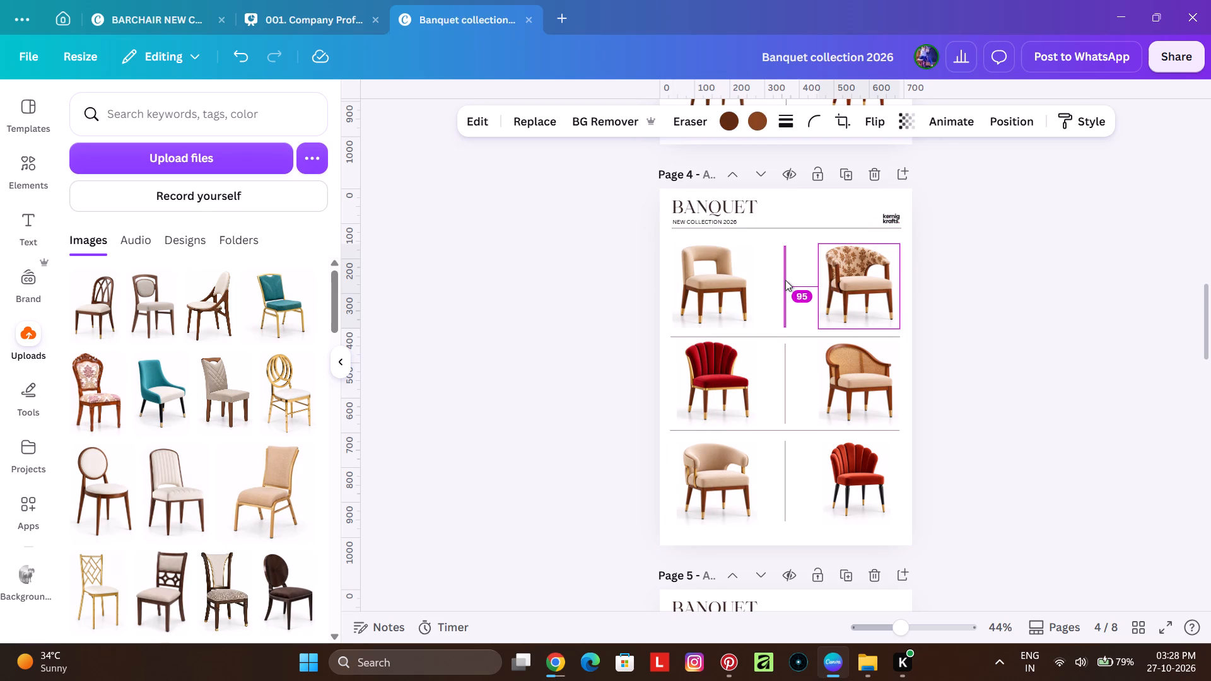
{"action": "left_click", "coordinate": [961, 312]}
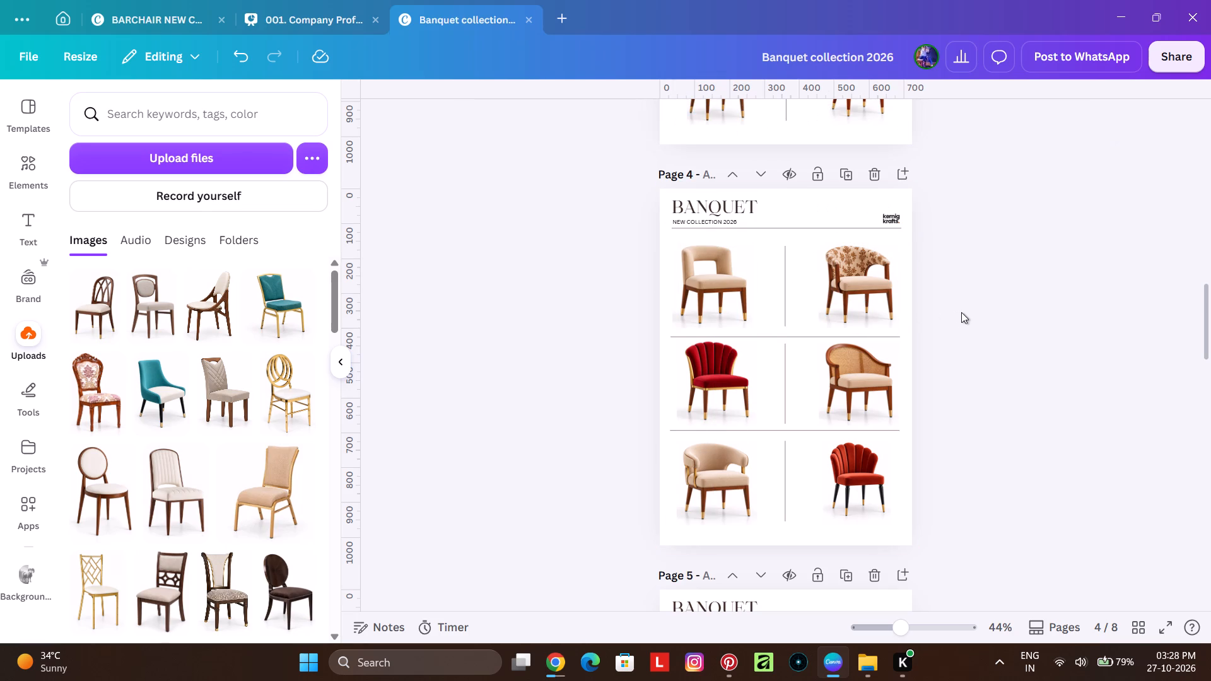
Align the three left-column chairs on page 4 with one another using the Center alignment.
{"action": "left_click", "coordinate": [720, 371]}
{"action": "left_click", "coordinate": [729, 279], "text": "shift"}
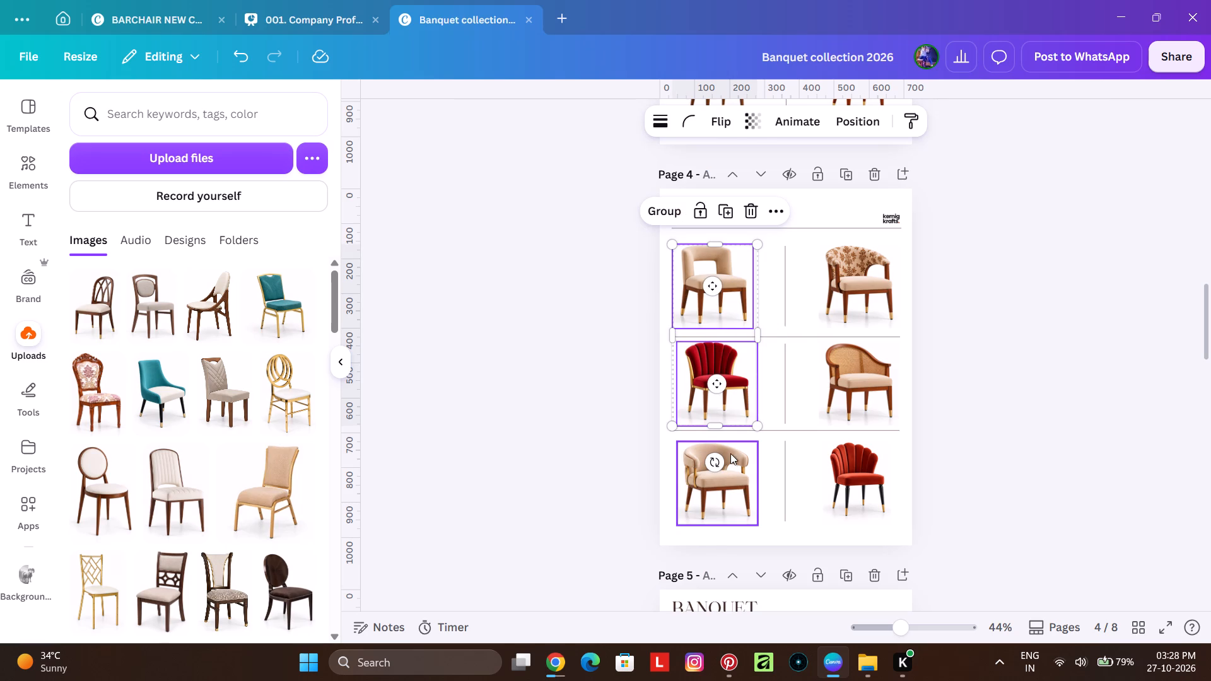
{"action": "left_click", "coordinate": [730, 454], "text": "shift"}
{"action": "right_click", "coordinate": [708, 475]}
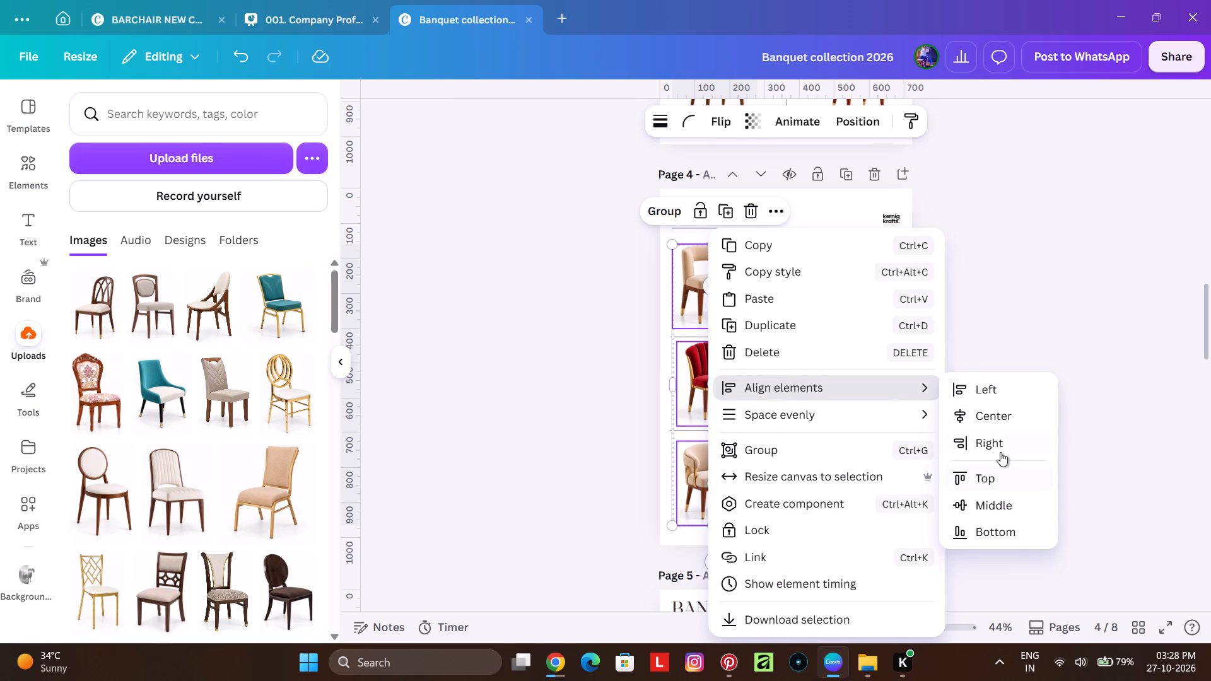
{"action": "left_click", "coordinate": [989, 503]}
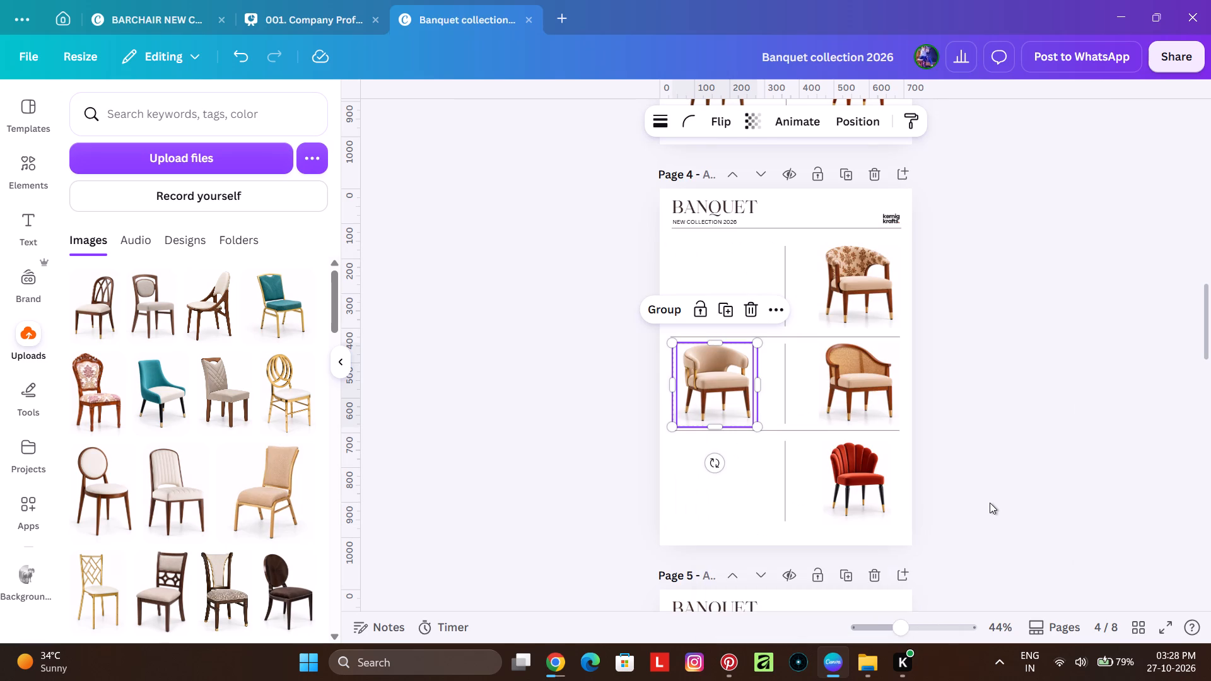
{"action": "key", "text": "ctrl+z"}
{"action": "right_click", "coordinate": [697, 392]}
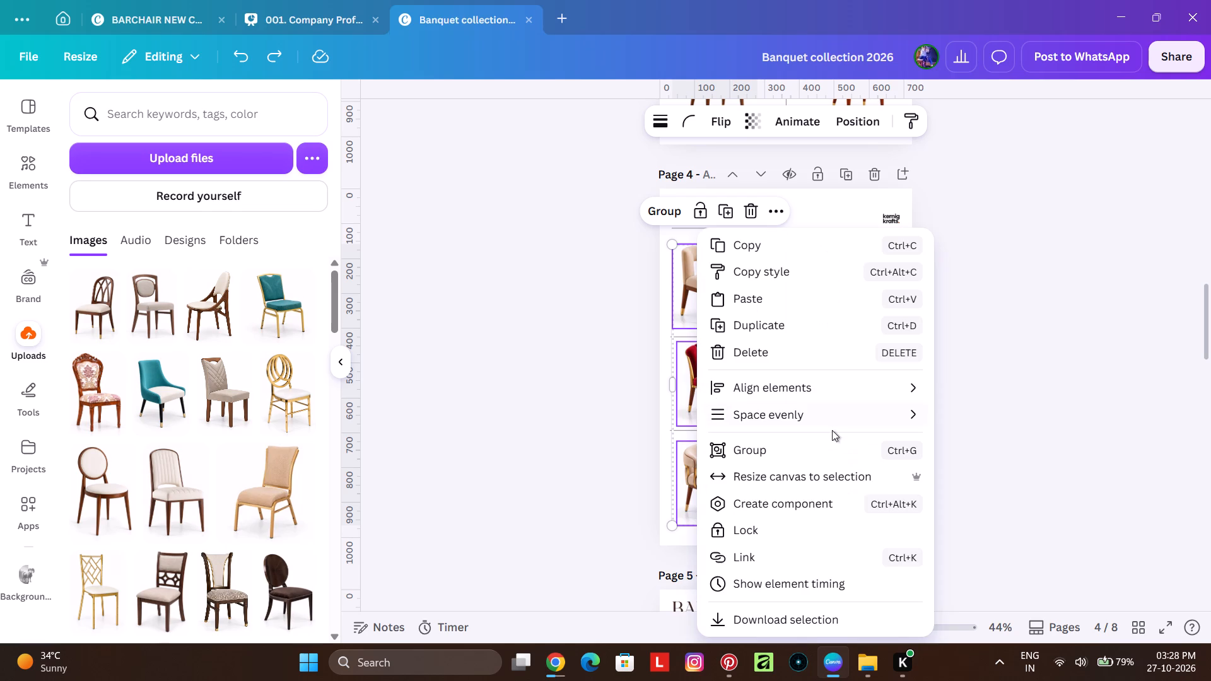
{"action": "left_click", "coordinate": [949, 412]}
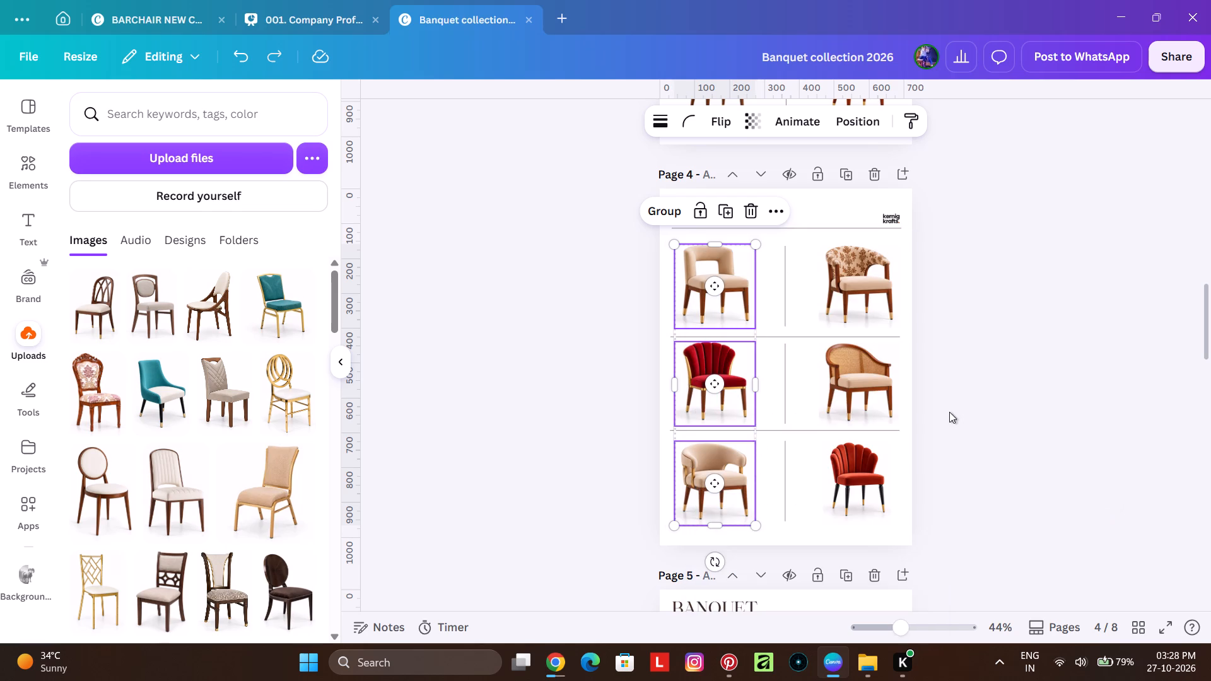
{"action": "left_click", "coordinate": [1027, 365]}
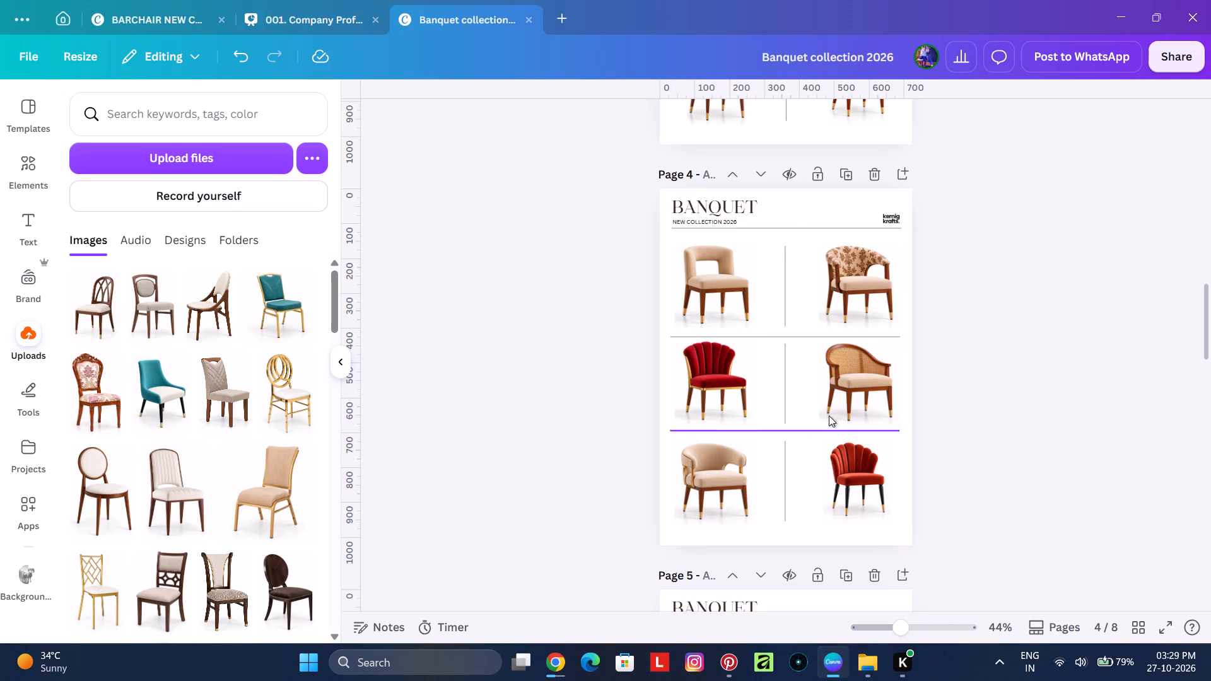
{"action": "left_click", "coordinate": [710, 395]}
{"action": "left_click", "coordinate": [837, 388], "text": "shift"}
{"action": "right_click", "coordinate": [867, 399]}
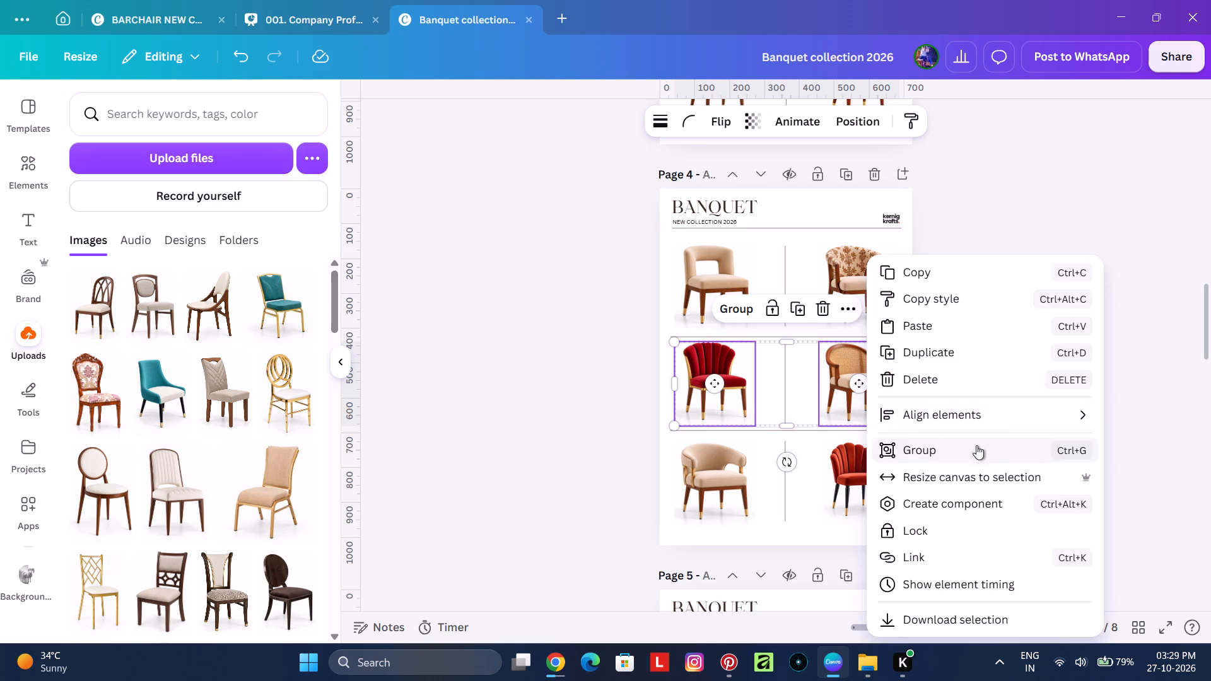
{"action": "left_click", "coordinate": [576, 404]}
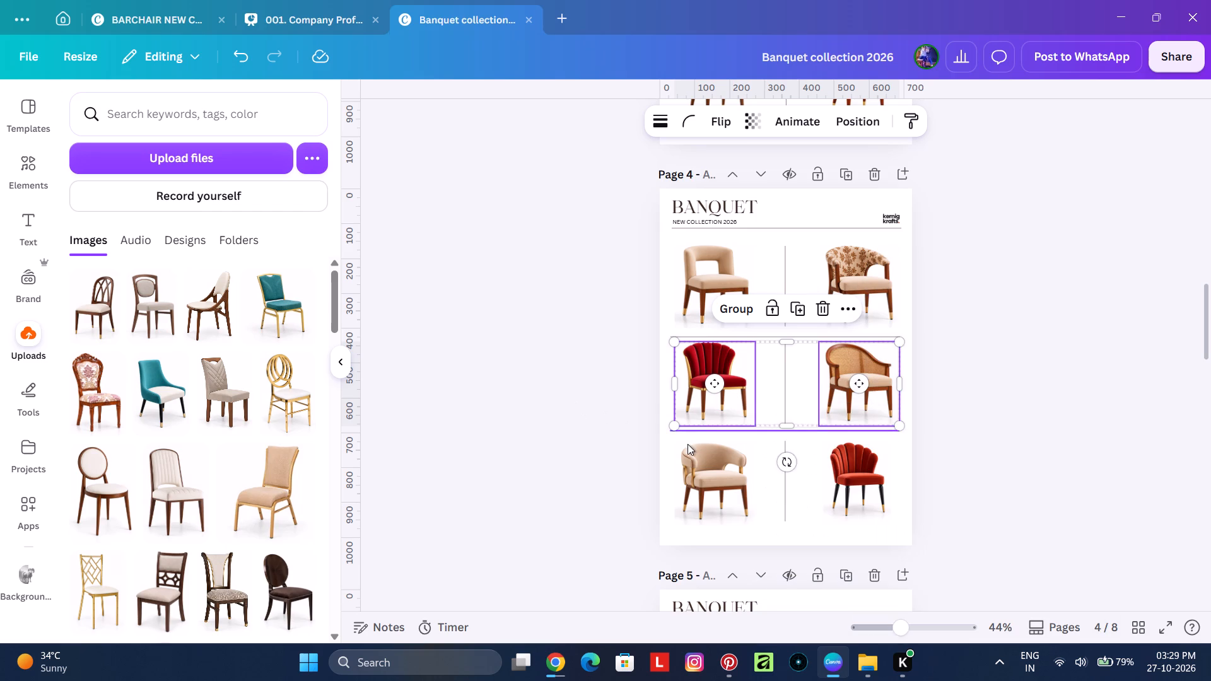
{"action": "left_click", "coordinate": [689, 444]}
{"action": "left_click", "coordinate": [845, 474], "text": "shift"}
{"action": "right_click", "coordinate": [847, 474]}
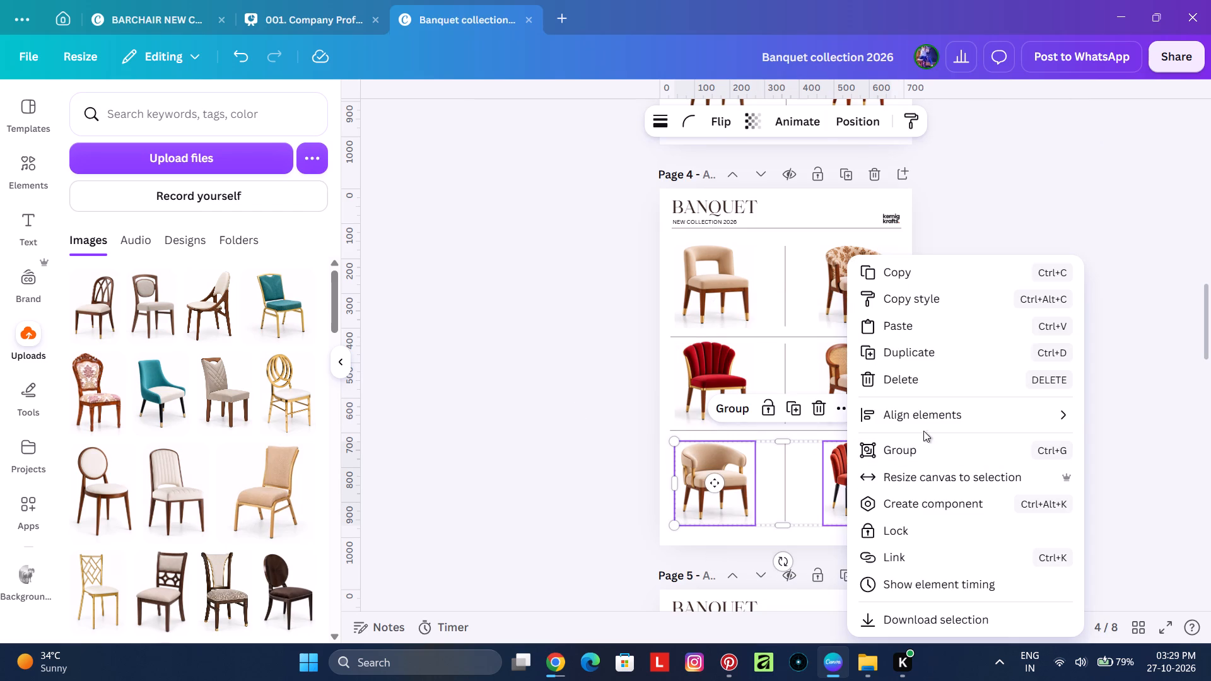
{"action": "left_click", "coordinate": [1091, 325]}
Align the three right-column chairs on page 4 with one another using the Center alignment.
{"action": "left_click", "coordinate": [894, 285]}
{"action": "left_click", "coordinate": [881, 358], "text": "shift"}
{"action": "left_click", "coordinate": [867, 466], "text": "shift"}
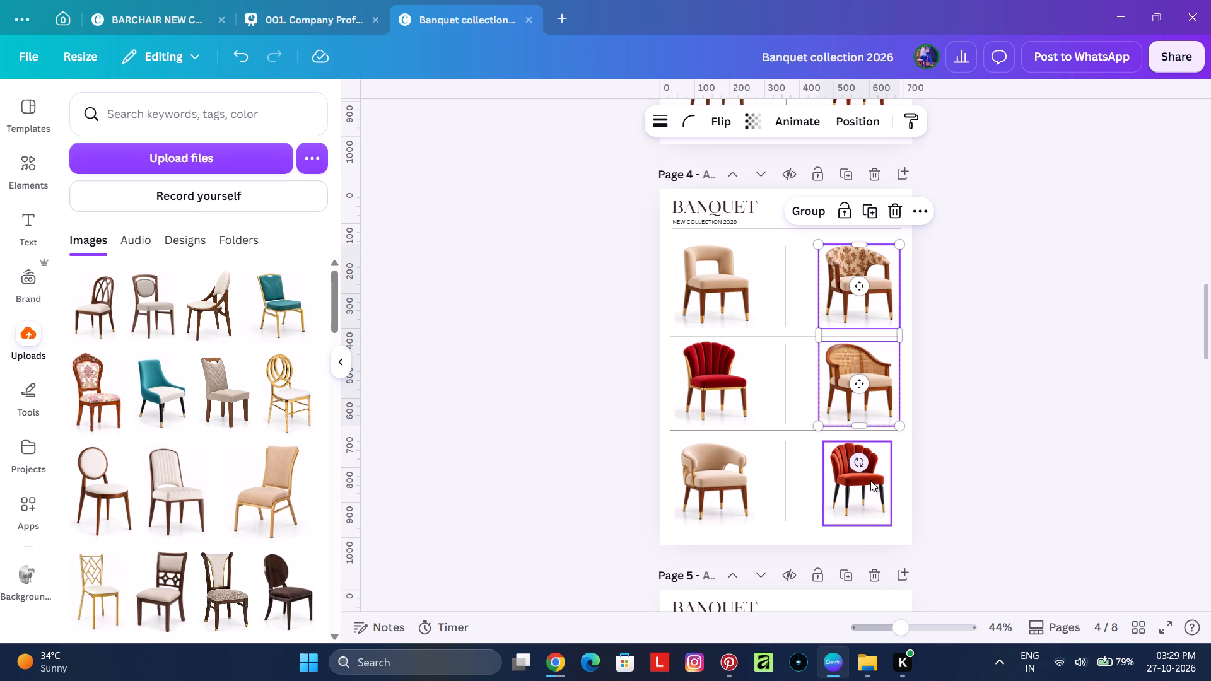
{"action": "left_click", "coordinate": [872, 482], "text": "shift"}
{"action": "right_click", "coordinate": [873, 482]}
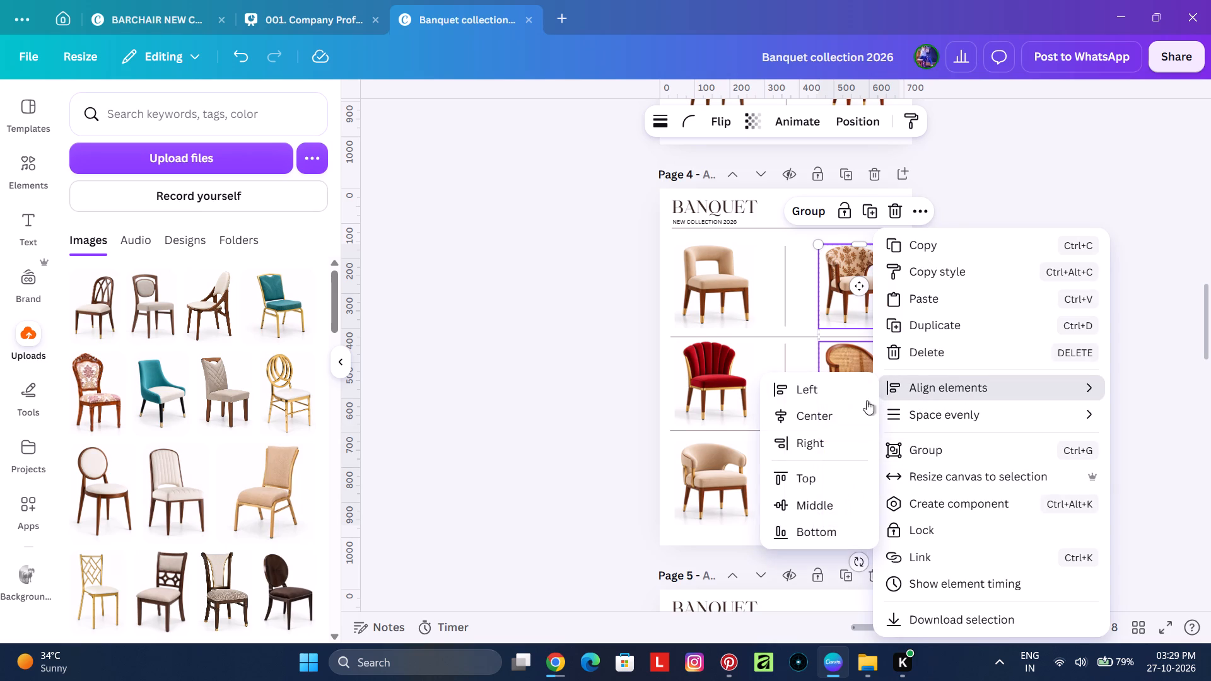
{"action": "left_click", "coordinate": [827, 507]}
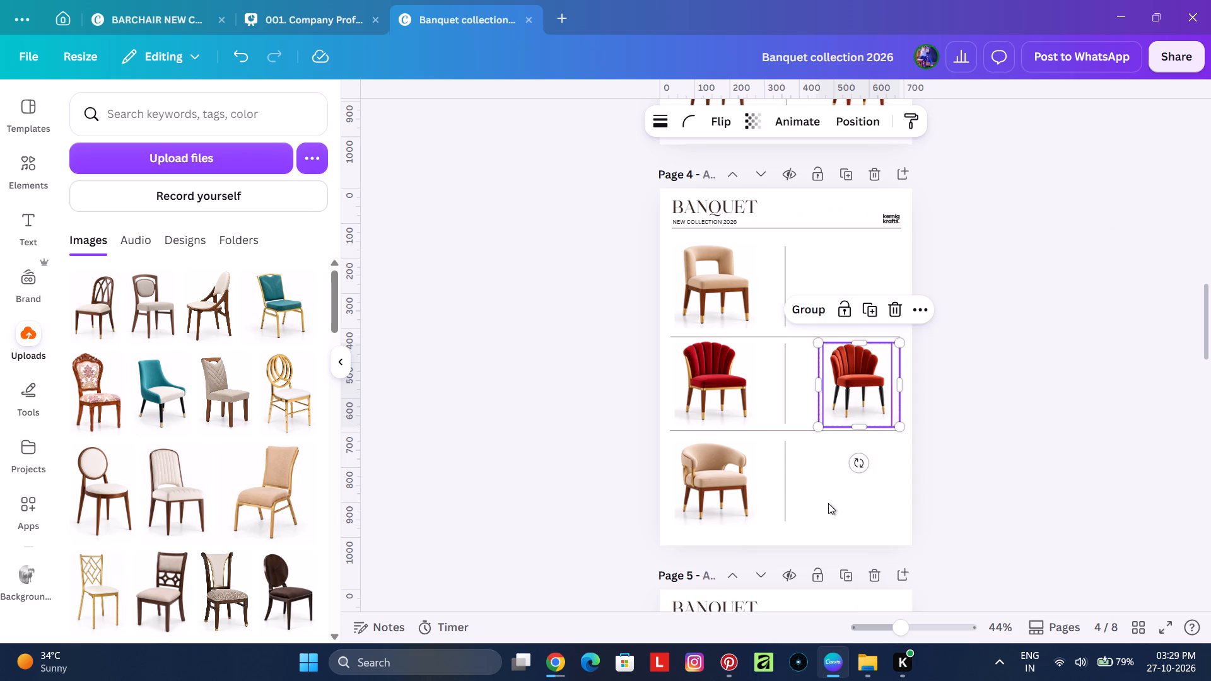
{"action": "key", "text": "ctrl+z"}
{"action": "right_click", "coordinate": [838, 458]}
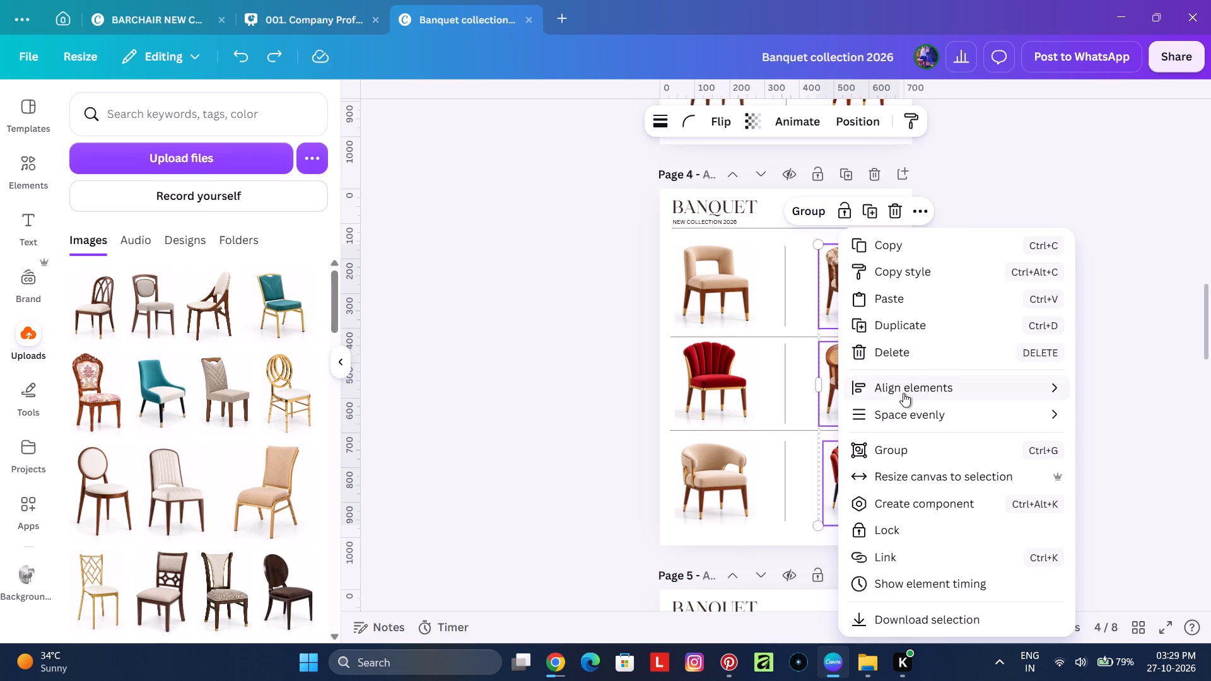
{"action": "left_click", "coordinate": [1118, 411]}
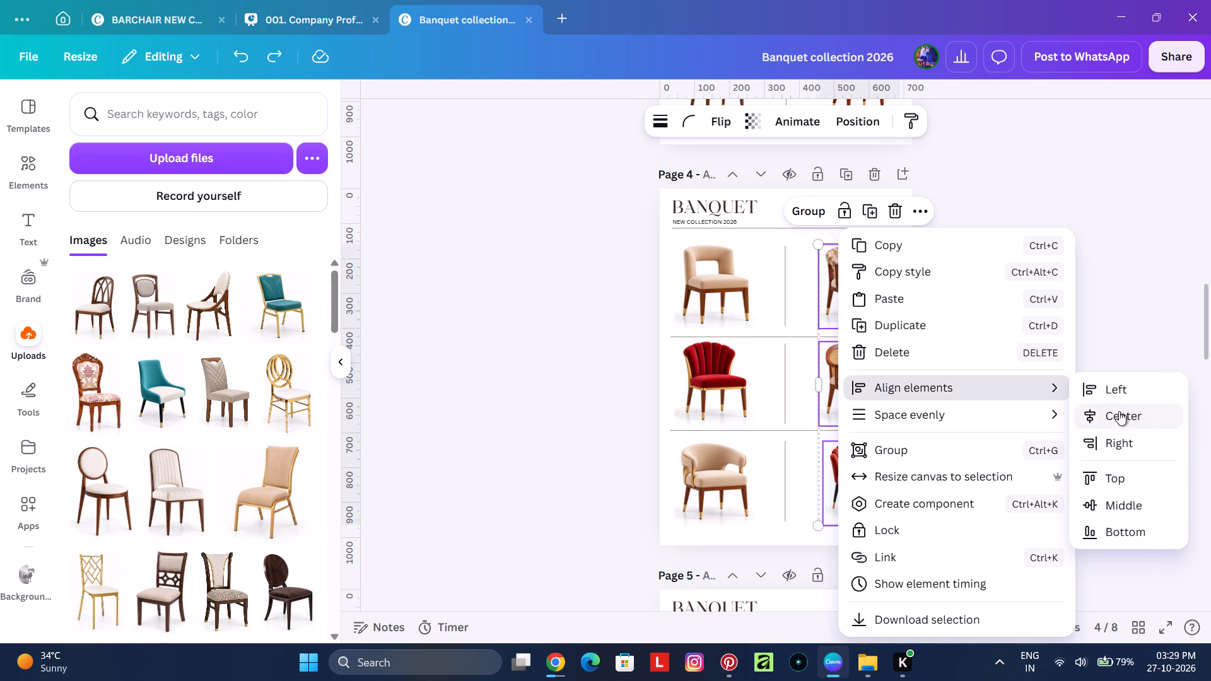
Group the six chairs and divider lines on page 4 and centre the group horizontally on the page.
{"action": "left_click", "coordinate": [1092, 320]}
{"action": "left_click", "coordinate": [1090, 316]}
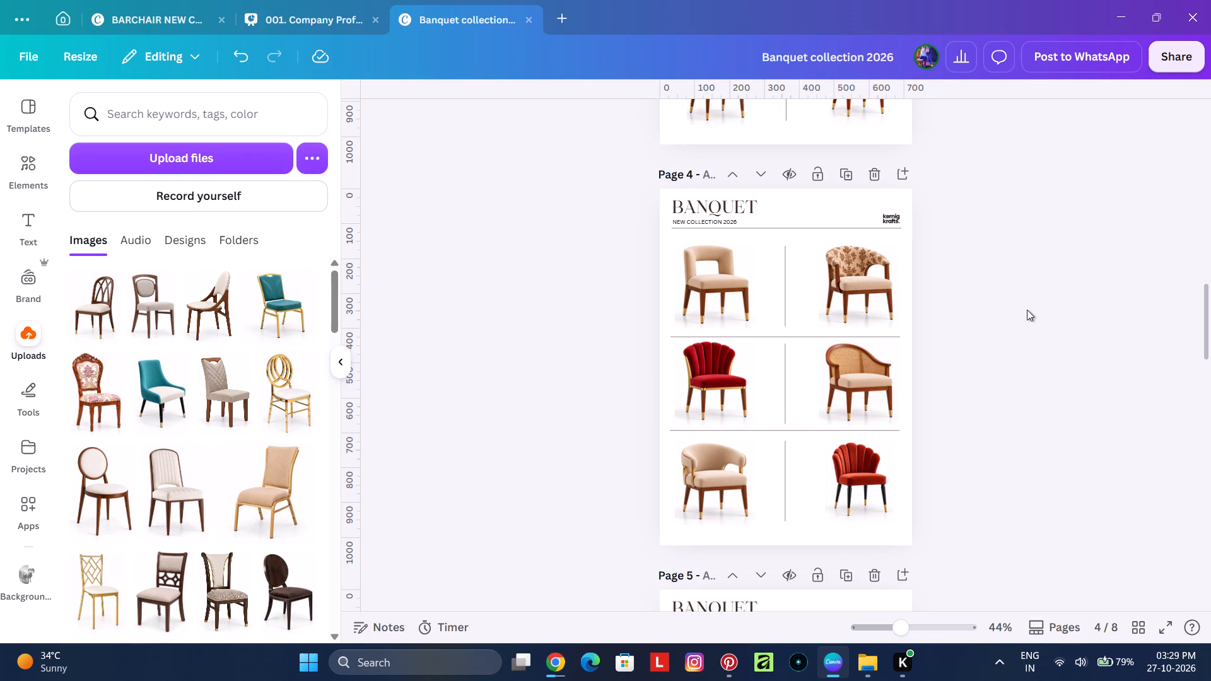
{"action": "left_click_drag", "start_coordinate": [561, 238], "coordinate": [967, 501]}
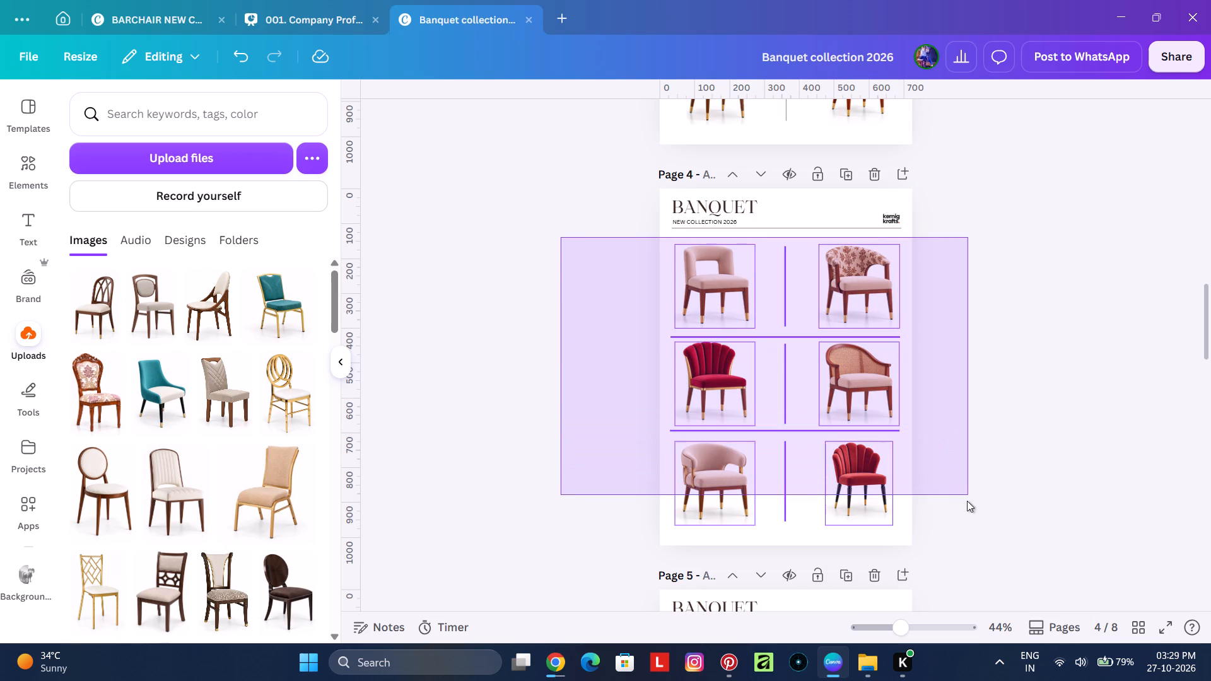
{"action": "left_click_drag", "start_coordinate": [967, 501], "coordinate": [967, 504]}
{"action": "left_click", "coordinate": [737, 217]}
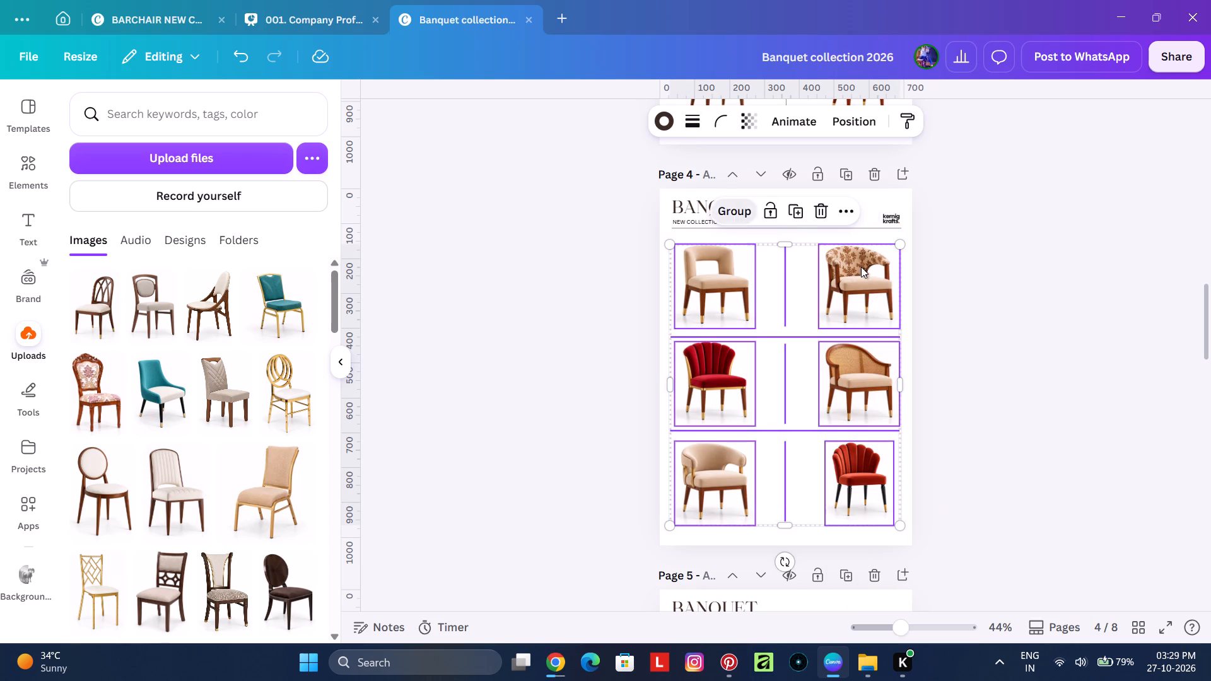
{"action": "right_click", "coordinate": [807, 306]}
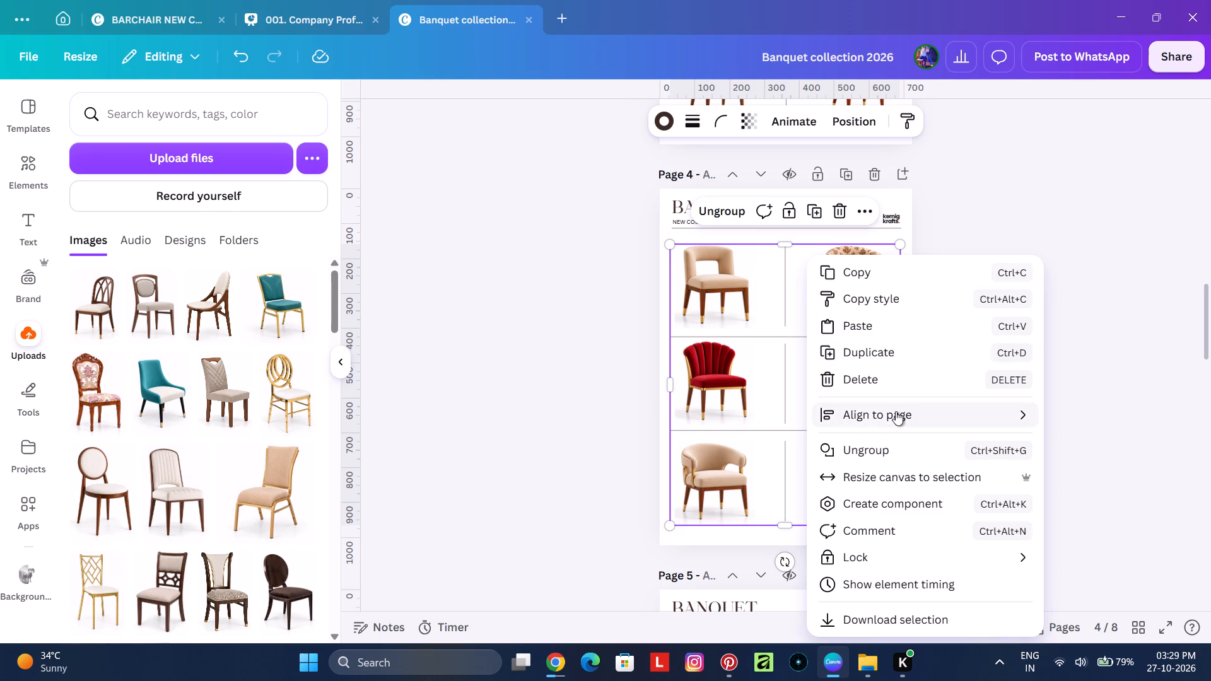
{"action": "left_click", "coordinate": [1065, 448]}
{"action": "left_click", "coordinate": [1149, 407]}
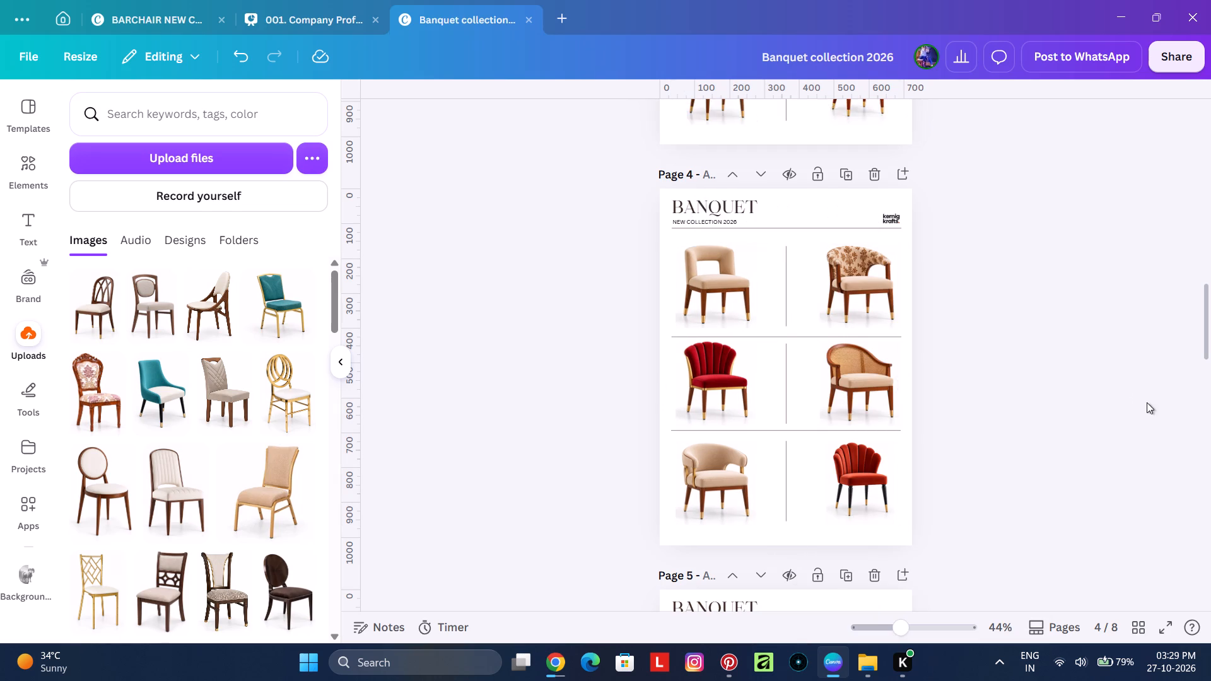
Align the three left-column chairs on page 5 with one another using the Center alignment.
{"action": "scroll", "coordinate": [1078, 364], "scroll_direction": "down", "scroll_amount": 5}
{"action": "left_click", "coordinate": [715, 313]}
{"action": "left_click", "coordinate": [725, 376], "text": "shift"}
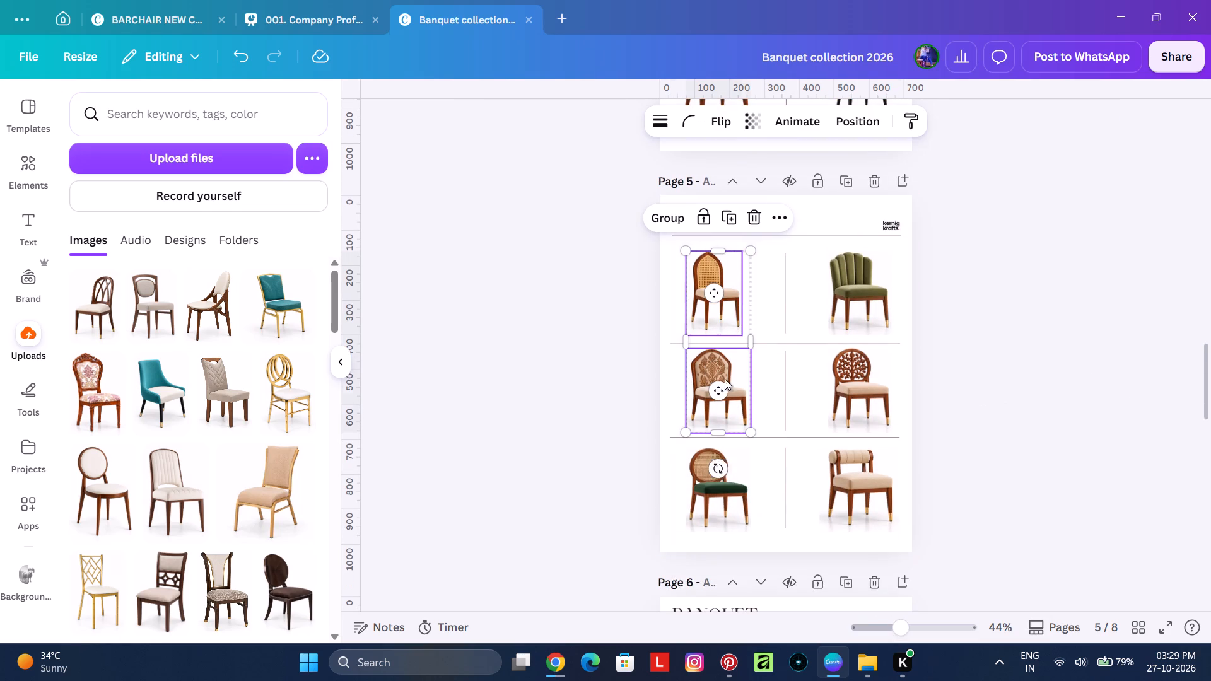
{"action": "left_click", "coordinate": [712, 465], "text": "shift"}
{"action": "left_click", "coordinate": [718, 489], "text": "shift"}
{"action": "right_click", "coordinate": [730, 503]}
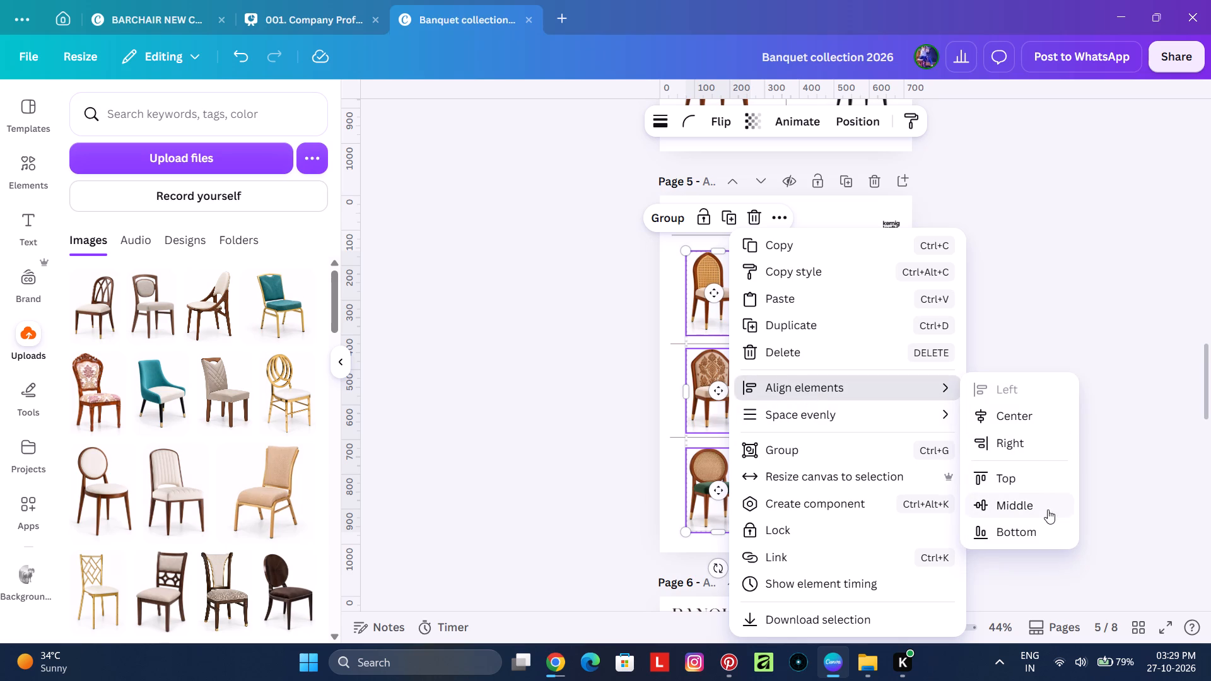
{"action": "left_click", "coordinate": [1025, 417]}
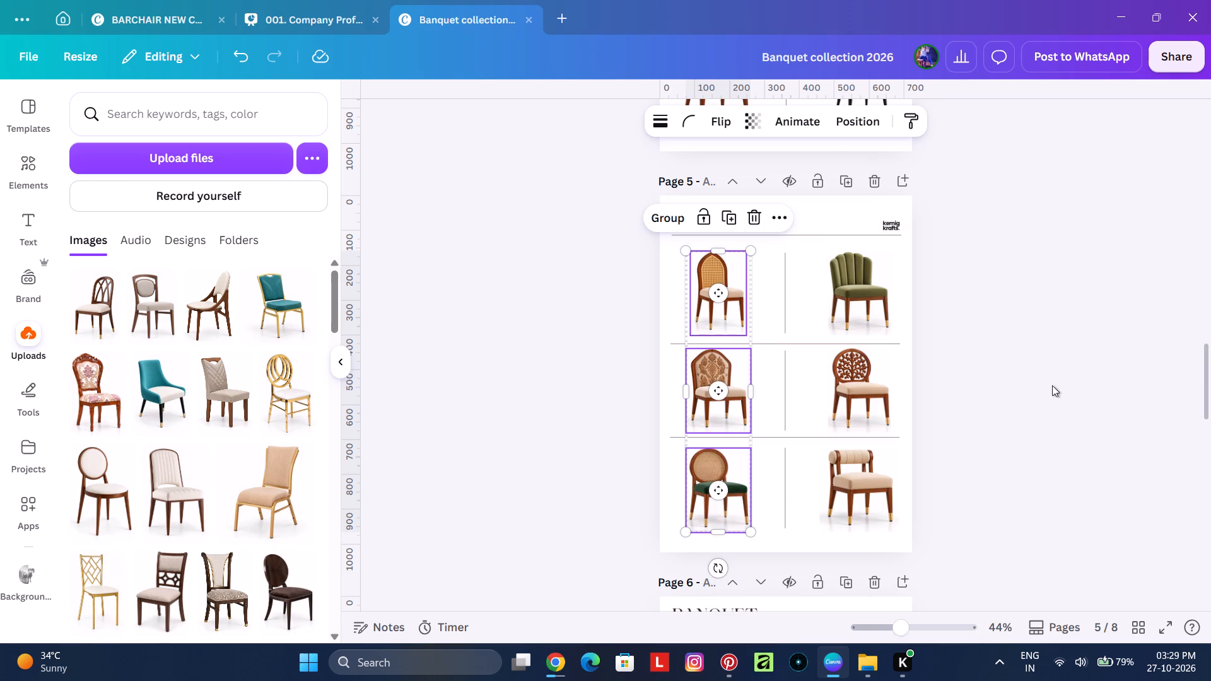
{"action": "left_click", "coordinate": [1052, 385]}
Align the three right-column chairs on page 5 with one another using the Center alignment.
{"action": "left_click", "coordinate": [887, 304]}
{"action": "left_click", "coordinate": [848, 409], "text": "shift"}
{"action": "left_click", "coordinate": [877, 477], "text": "shift"}
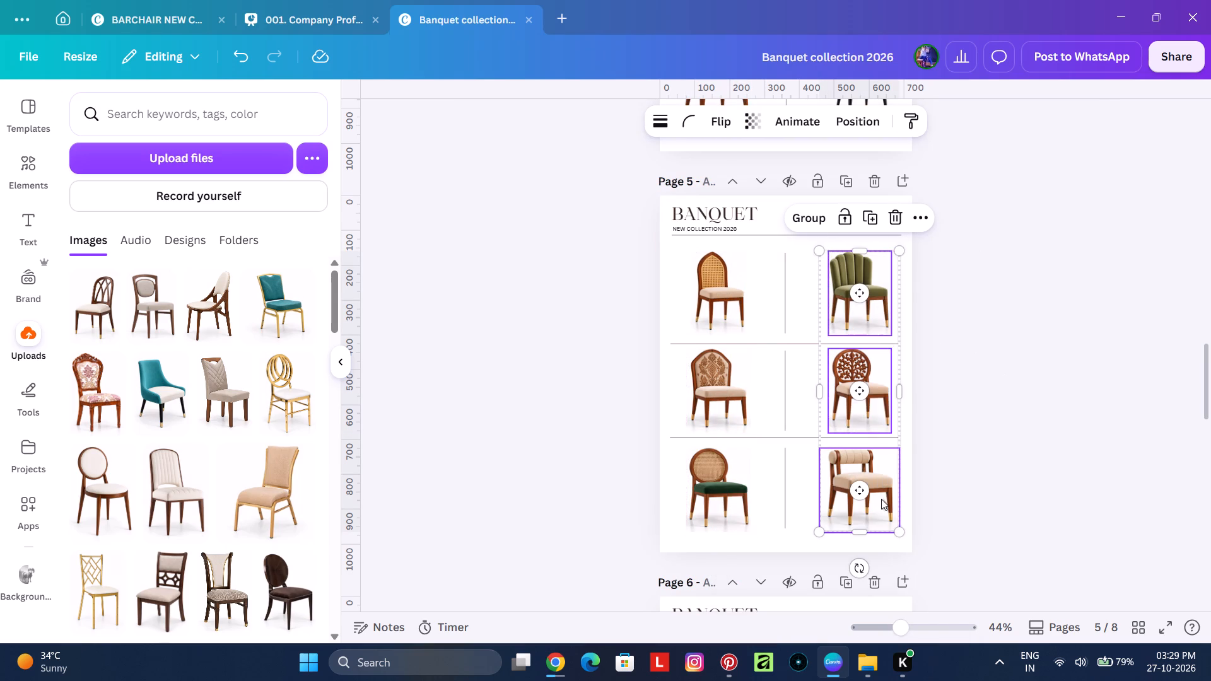
{"action": "right_click", "coordinate": [882, 499]}
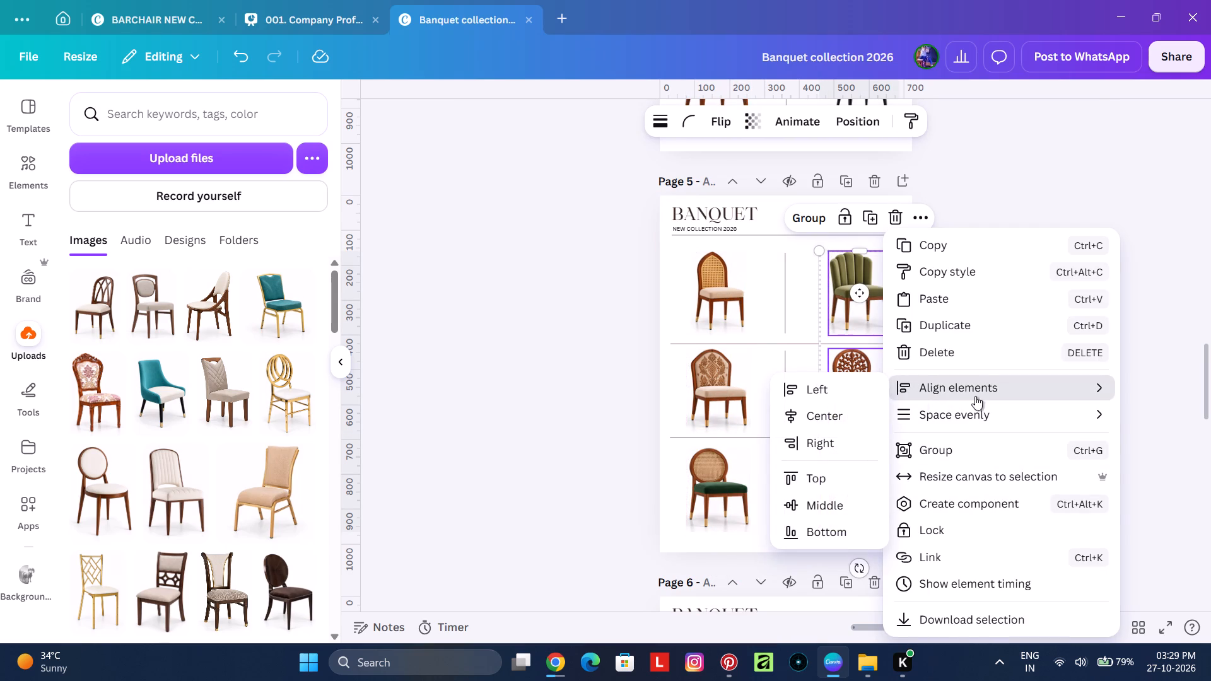
{"action": "left_click", "coordinate": [846, 422]}
{"action": "left_click", "coordinate": [1052, 395]}
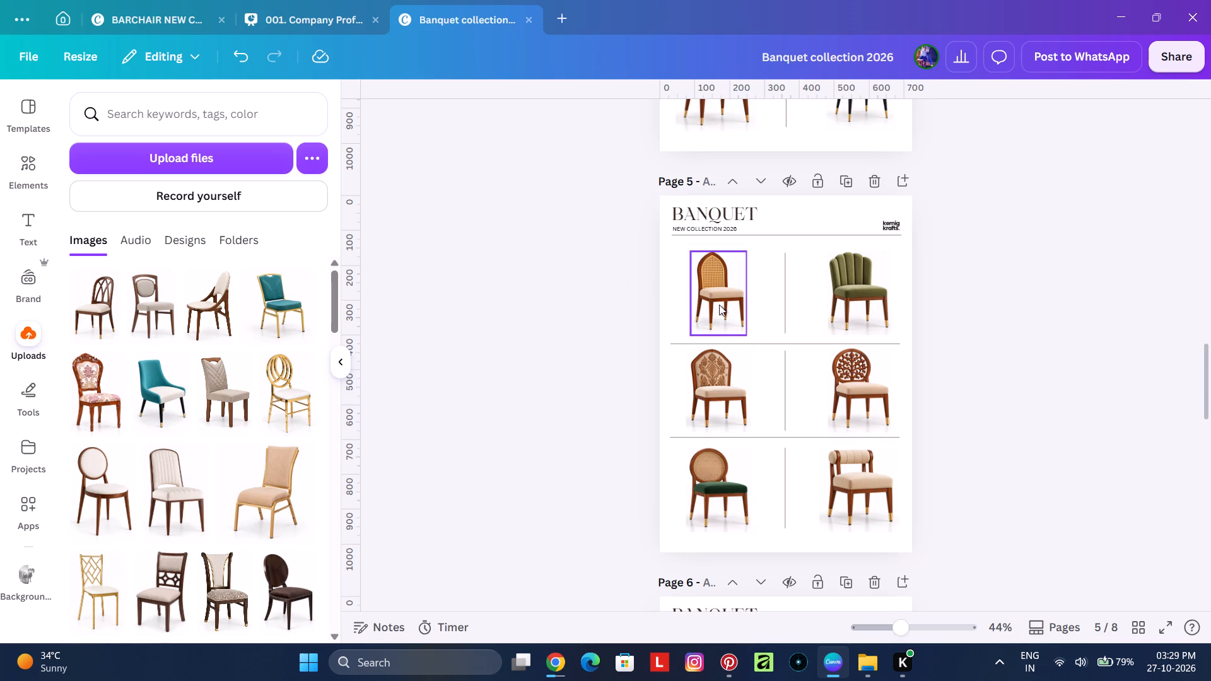
Compare the first-row chairs' spacing on page 5 and nudge the three left-column chairs together slightly away from the vertical divider.
{"action": "left_click", "coordinate": [718, 299]}
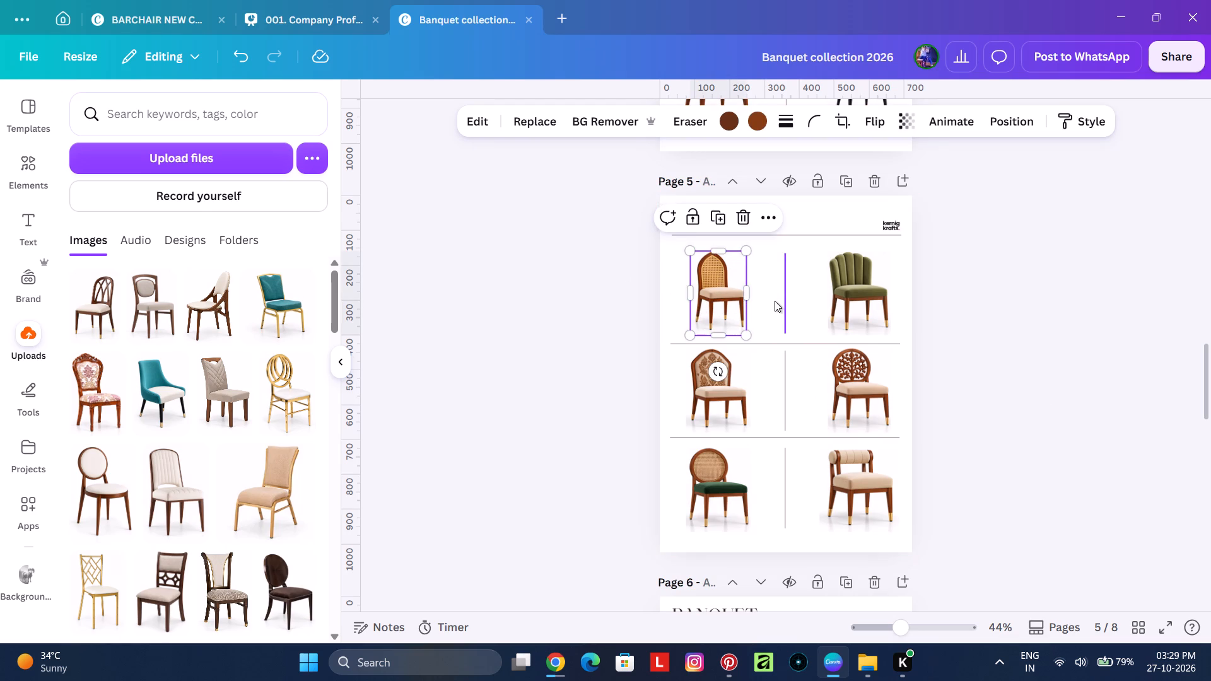
{"action": "left_click", "coordinate": [854, 293]}
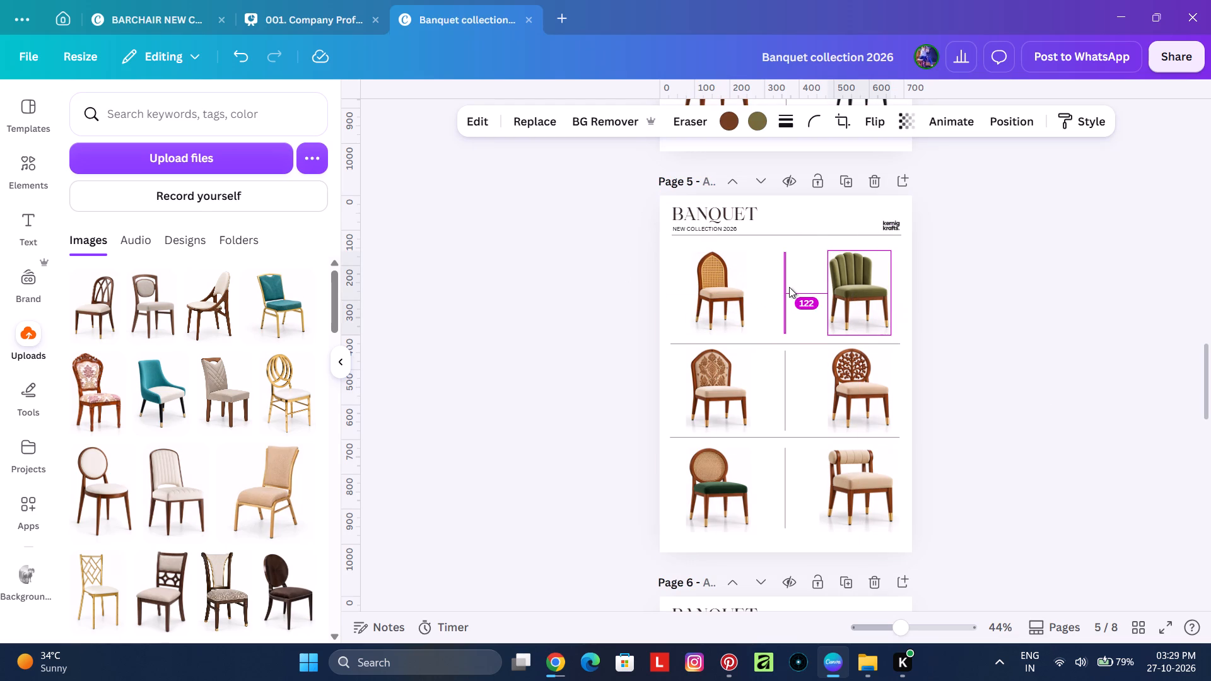
{"action": "left_click", "coordinate": [1005, 329]}
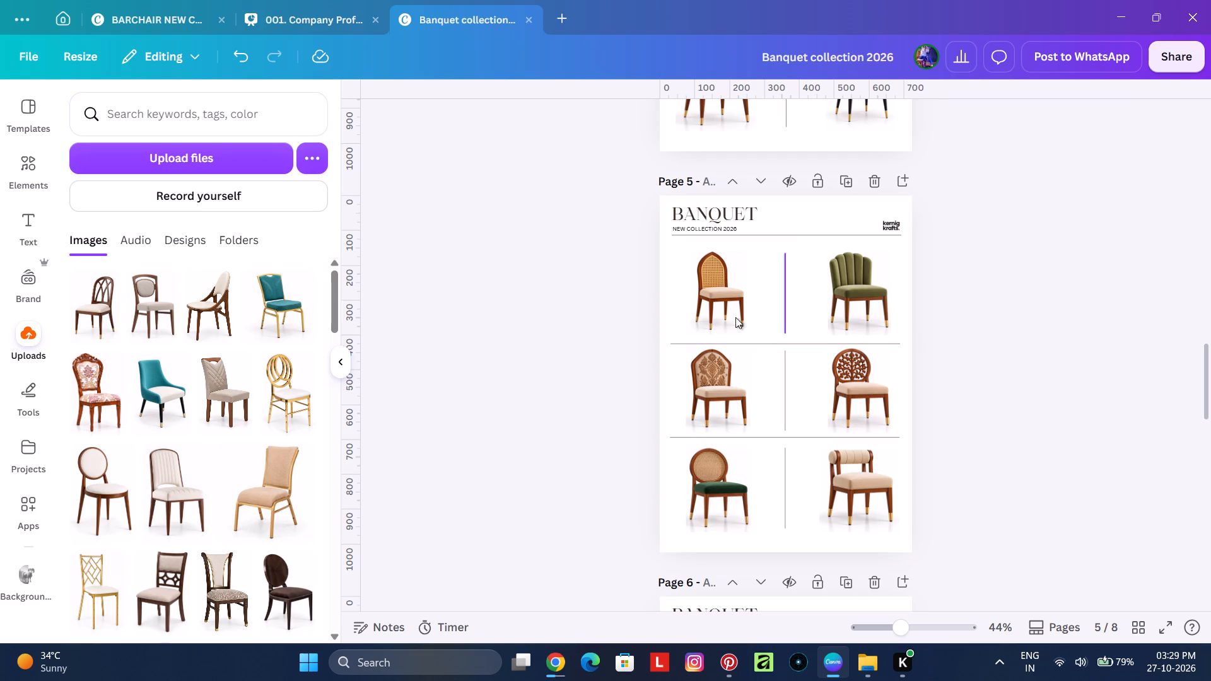
{"action": "left_click", "coordinate": [713, 305]}
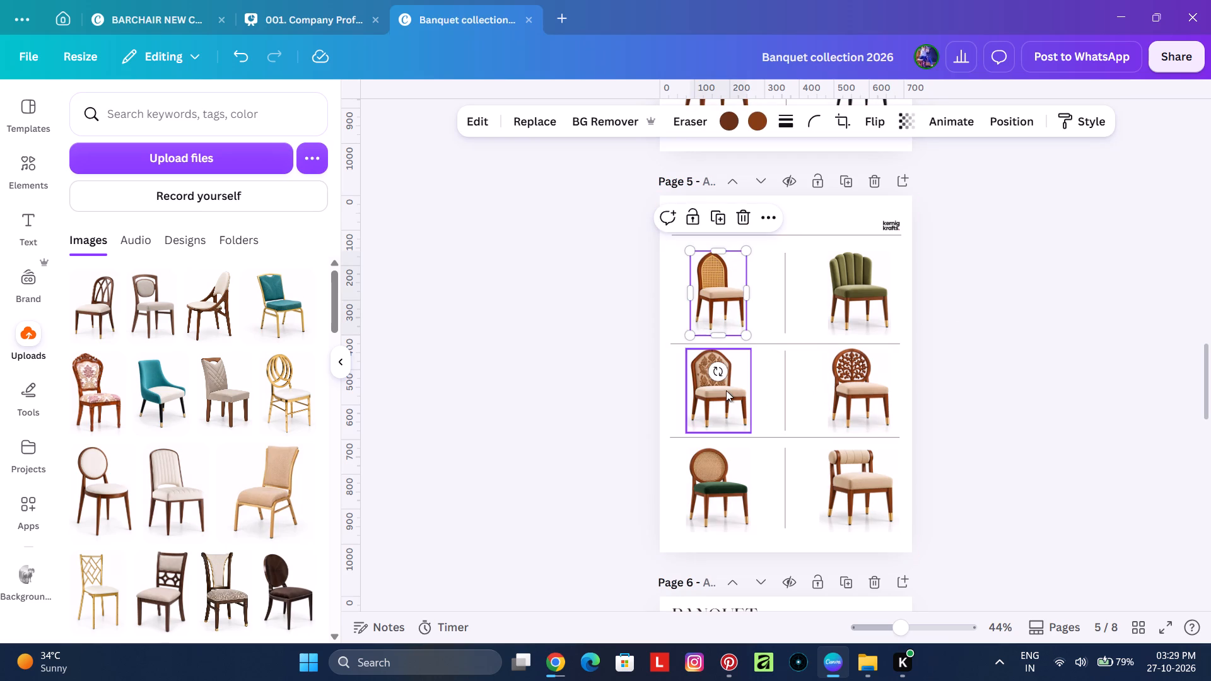
{"action": "left_click", "coordinate": [726, 390], "text": "shift"}
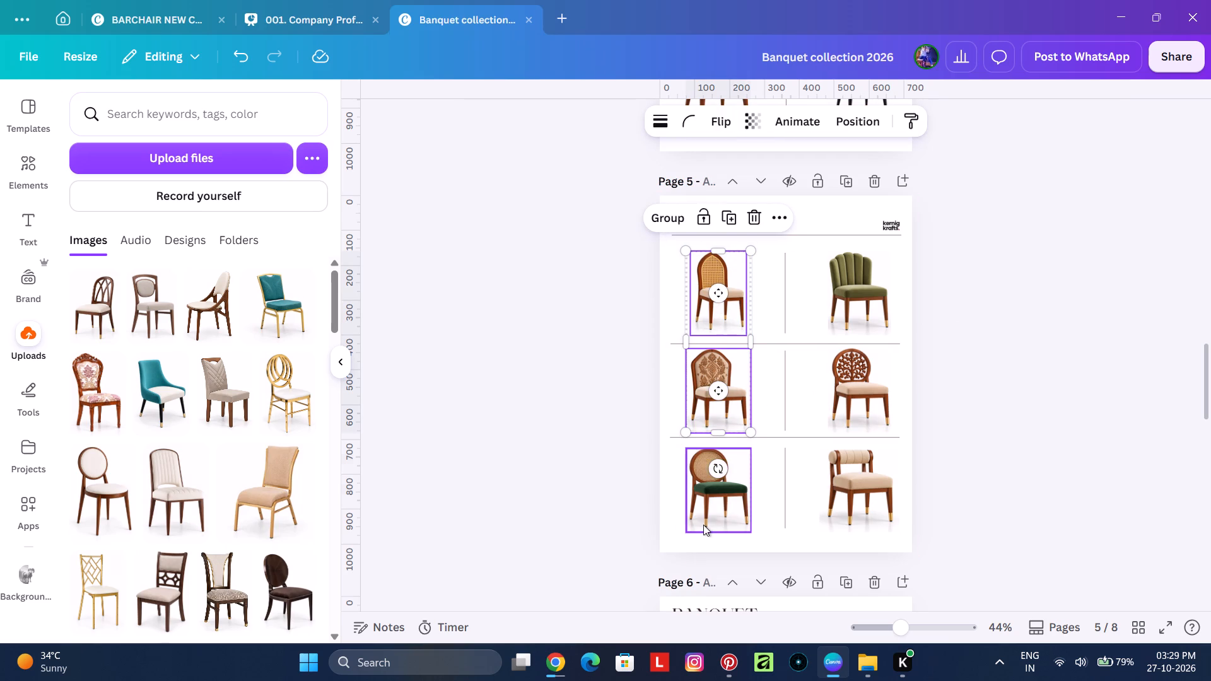
{"action": "left_click", "coordinate": [703, 525], "text": "shift"}
{"action": "key", "text": "Left"}
{"action": "key", "text": "Left"}
{"action": "key", "text": "Left"}
{"action": "key", "text": "Left"}
{"action": "key", "text": "Left"}
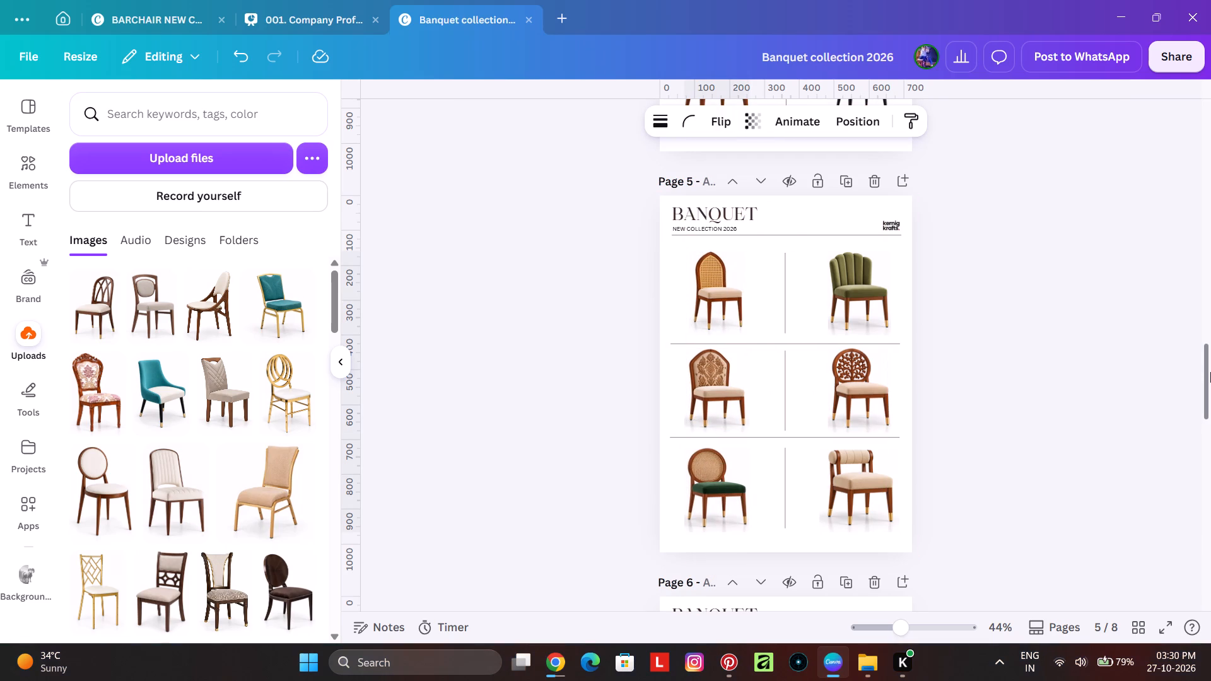
{"action": "key", "text": "Right"}
{"action": "key", "text": "Right"}
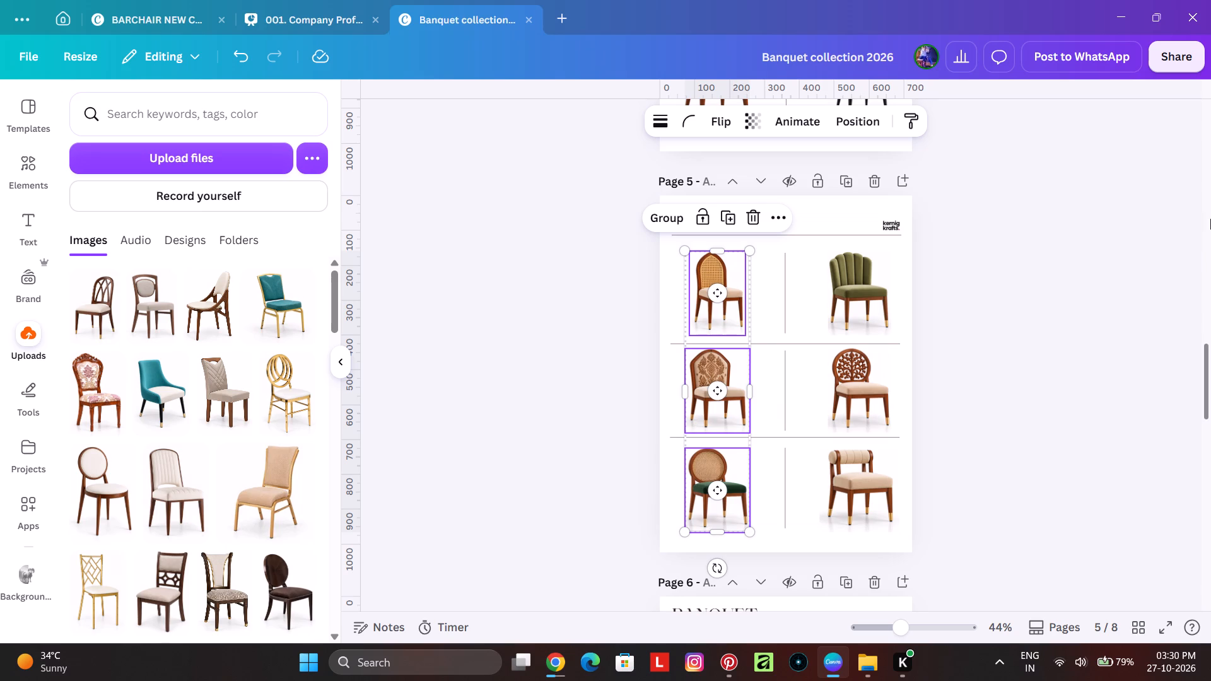
{"action": "left_click", "coordinate": [1017, 307]}
Group the six chairs and divider lines on page 5 and centre the group horizontally on the page.
{"action": "left_click_drag", "start_coordinate": [525, 311], "coordinate": [1096, 477]}
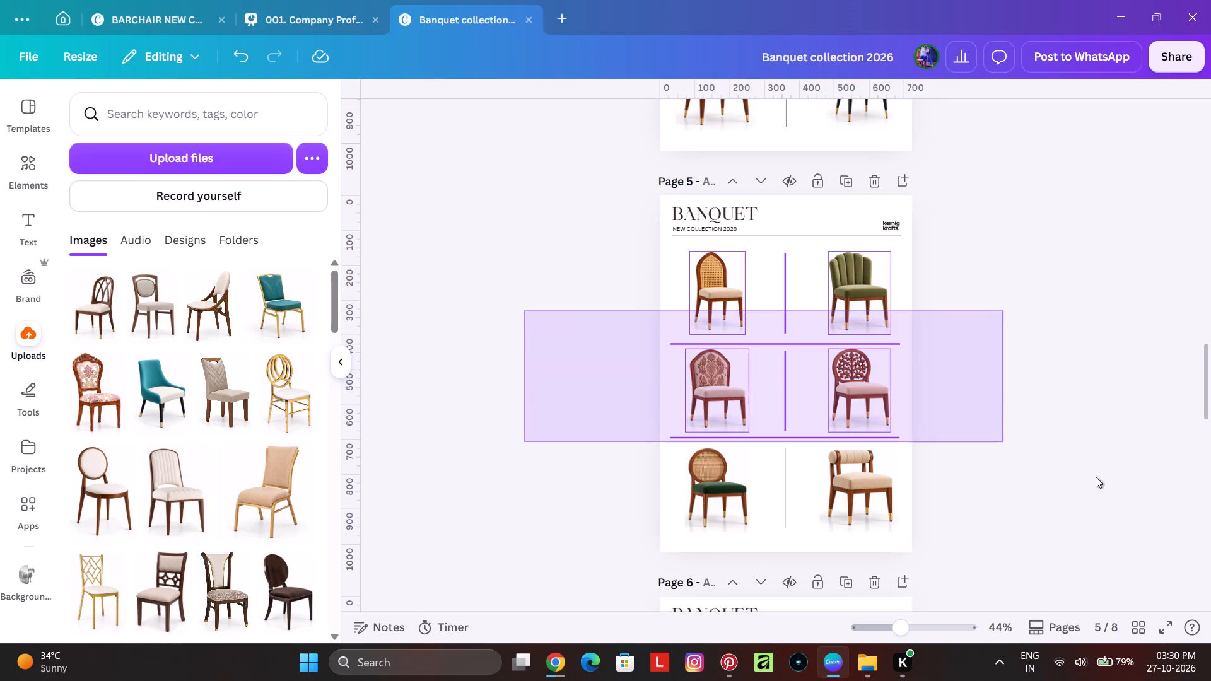
{"action": "left_click_drag", "start_coordinate": [1096, 477], "coordinate": [1129, 508]}
{"action": "left_click", "coordinate": [724, 224]}
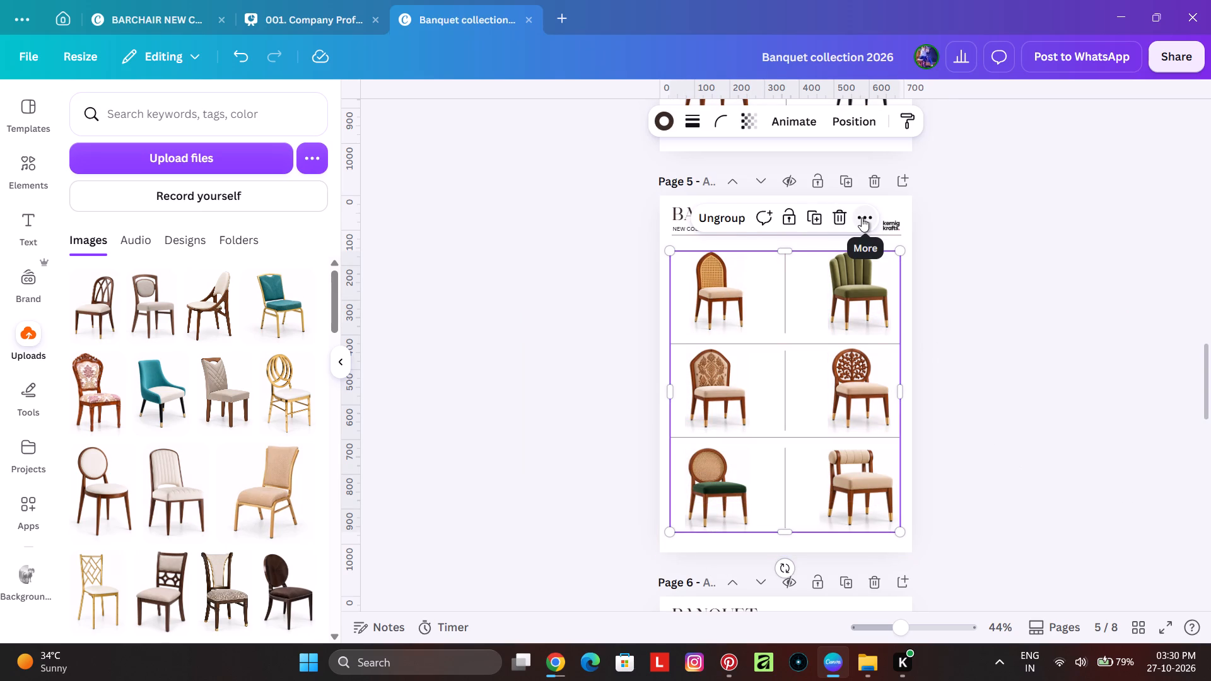
{"action": "right_click", "coordinate": [817, 332]}
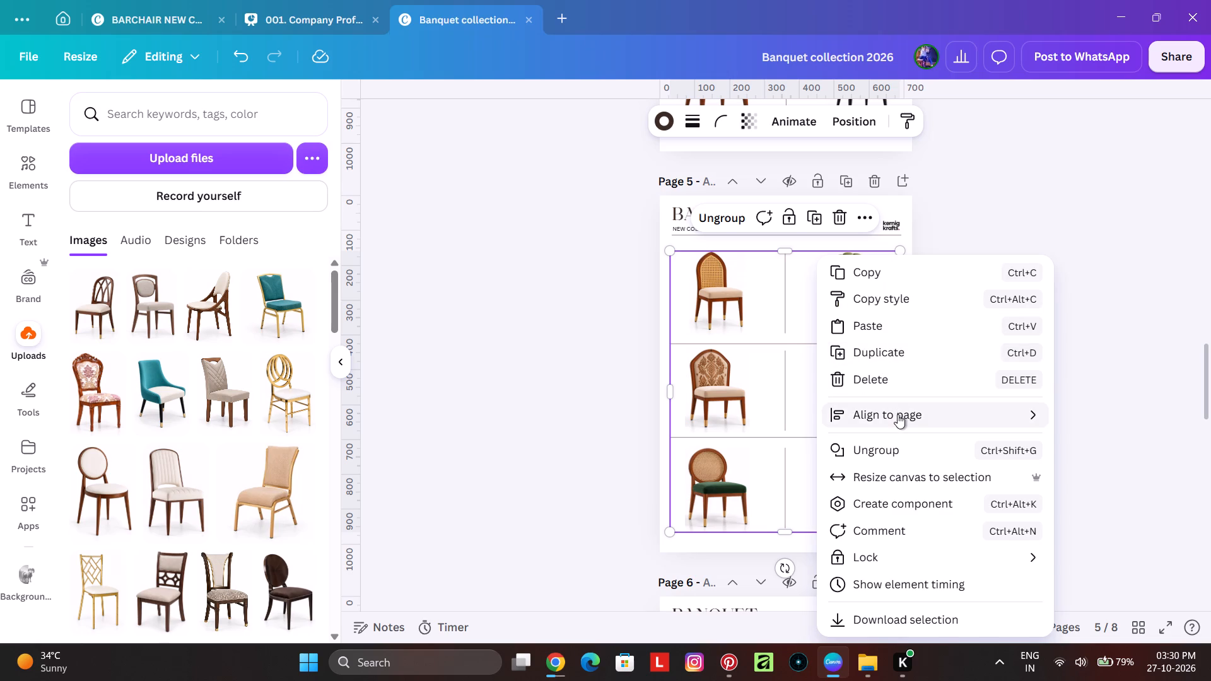
{"action": "left_click", "coordinate": [1113, 443]}
{"action": "left_click", "coordinate": [1077, 381]}
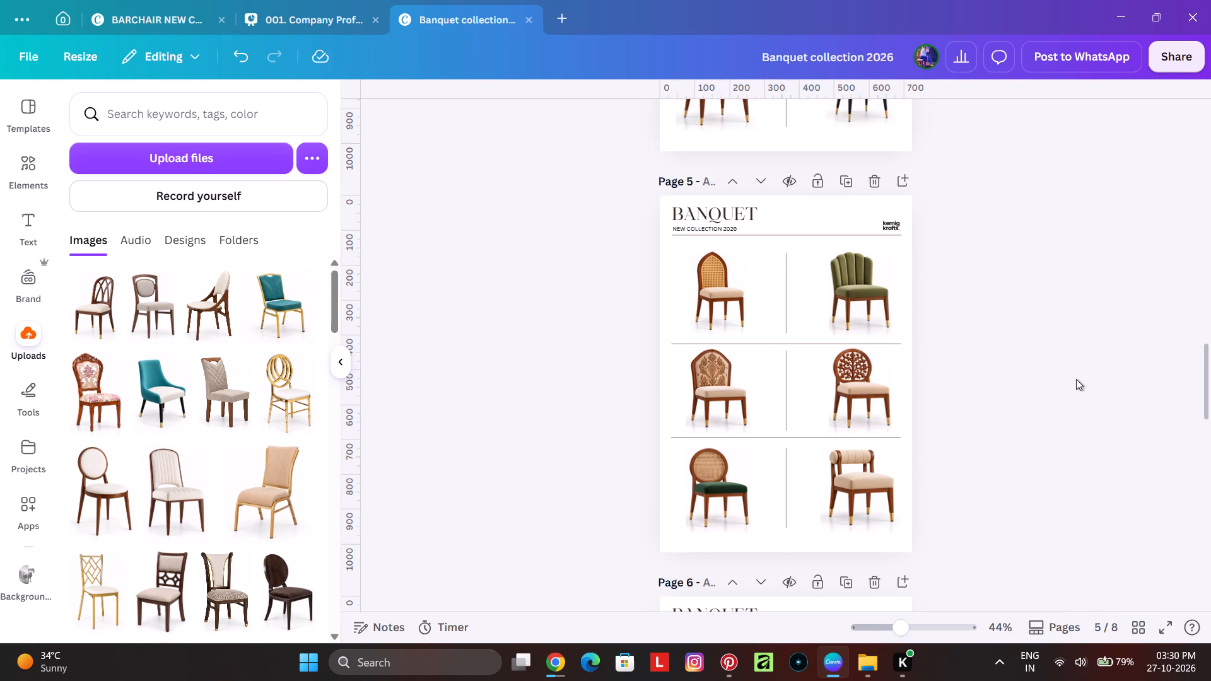
Align the three left-column chairs on page 6 with one another using the Center alignment.
{"action": "scroll", "coordinate": [1070, 370], "scroll_direction": "down", "scroll_amount": 5}
{"action": "left_click", "coordinate": [720, 297]}
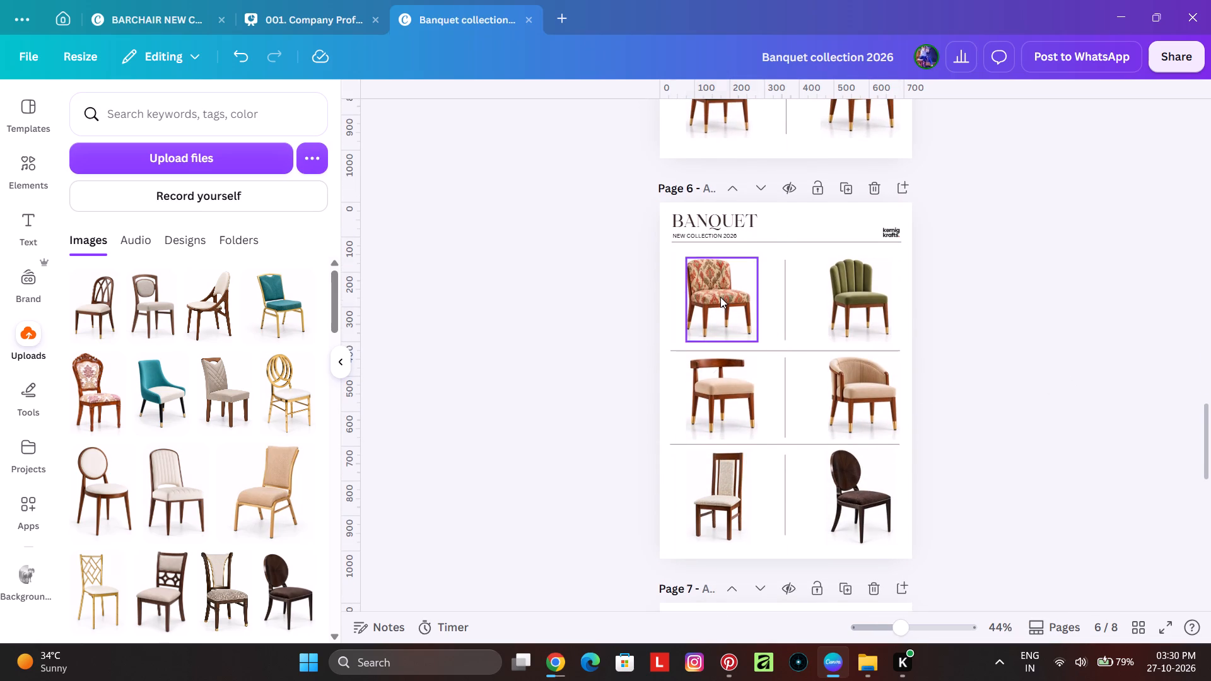
{"action": "left_click", "coordinate": [743, 437], "text": "shift"}
{"action": "left_click", "coordinate": [741, 479], "text": "shift"}
{"action": "right_click", "coordinate": [740, 505]}
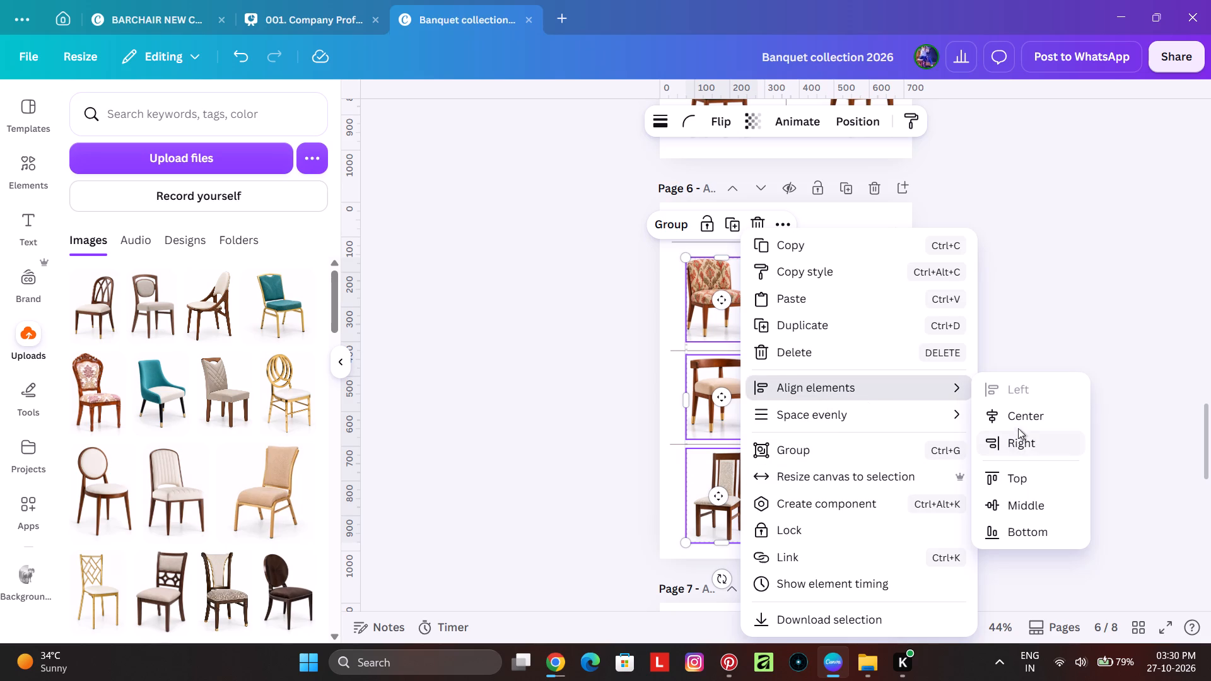
{"action": "left_click", "coordinate": [1021, 423]}
{"action": "left_click", "coordinate": [1013, 407]}
Align the three right-column chairs on page 6 with one another using the Center alignment.
{"action": "left_click", "coordinate": [851, 300]}
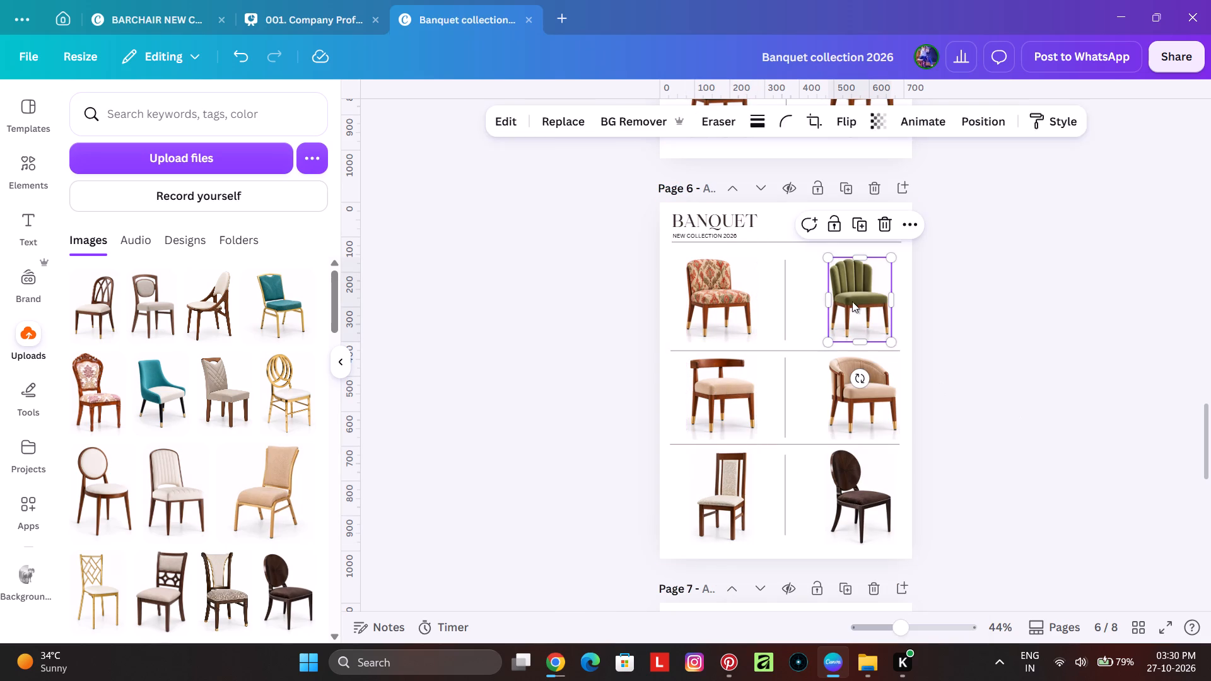
{"action": "left_click", "coordinate": [882, 380], "text": "shift"}
{"action": "left_click", "coordinate": [874, 480], "text": "shift"}
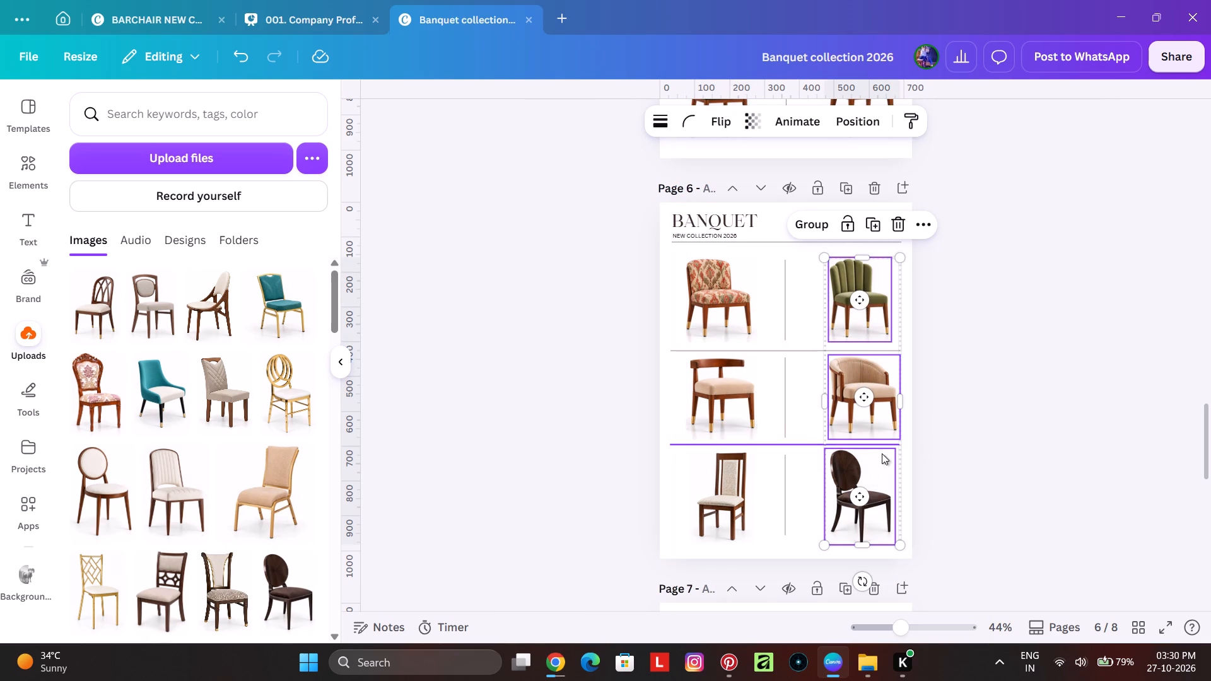
{"action": "right_click", "coordinate": [878, 481]}
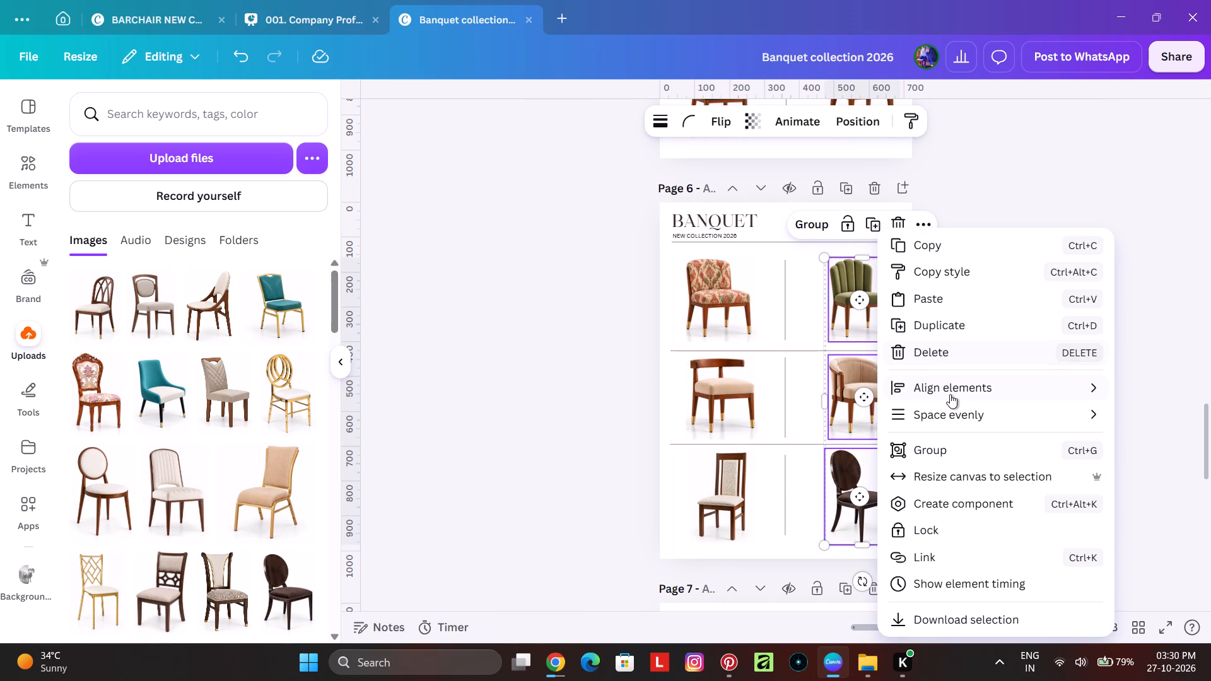
{"action": "left_click", "coordinate": [869, 415]}
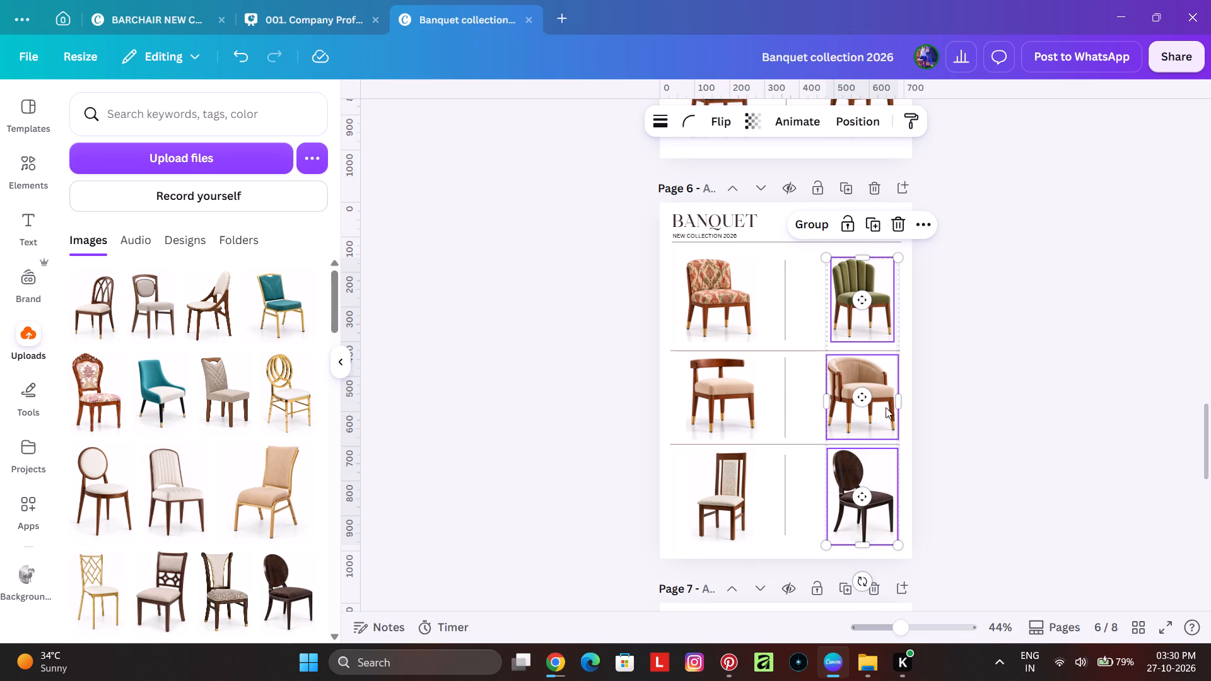
{"action": "left_click", "coordinate": [1025, 366]}
Check page 6's first-row chair spacing from the vertical divider and compare the chair layouts of pages 5 and 6.
{"action": "left_click", "coordinate": [725, 323]}
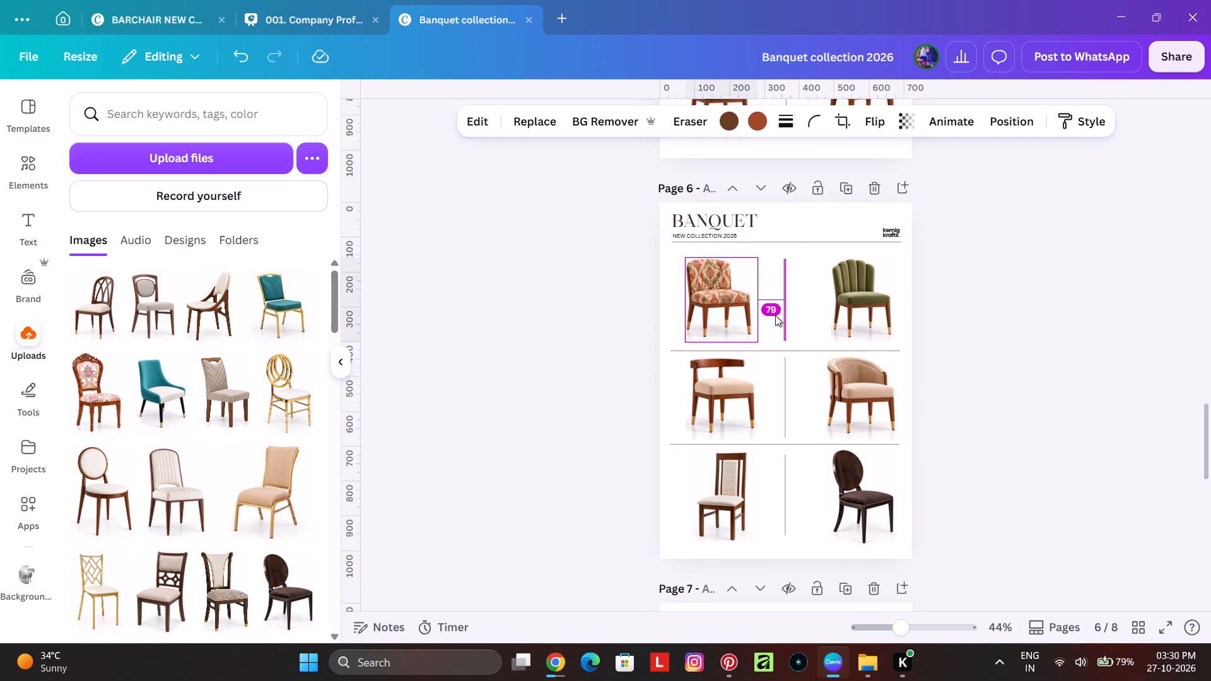
{"action": "left_click", "coordinate": [833, 315]}
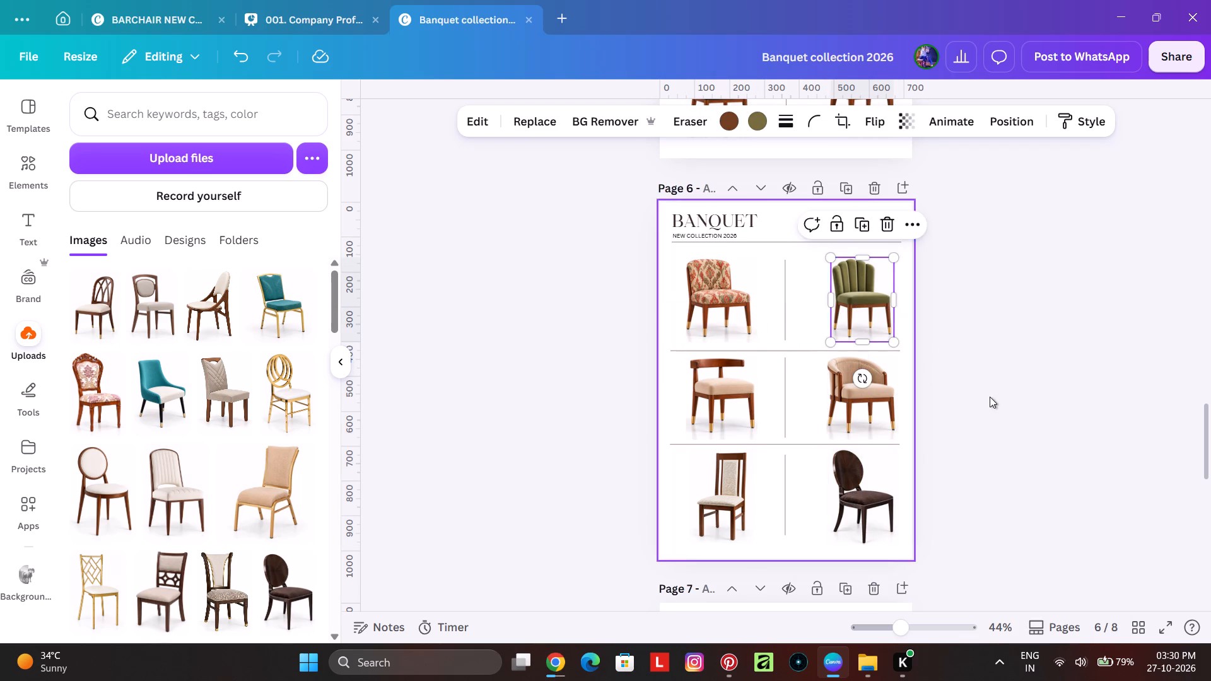
{"action": "scroll", "coordinate": [995, 397], "scroll_direction": "up", "scroll_amount": 5}
{"action": "scroll", "coordinate": [995, 397], "scroll_direction": "down", "scroll_amount": 3}
{"action": "scroll", "coordinate": [998, 398], "scroll_direction": "up", "scroll_amount": 1}
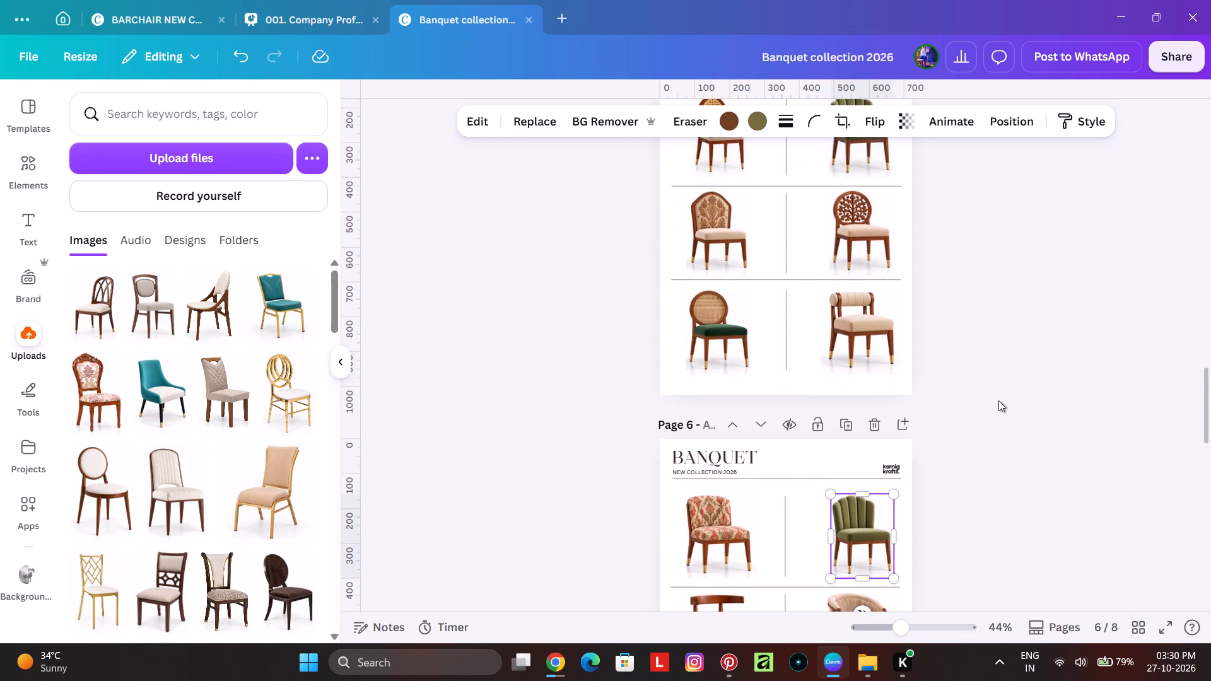
{"action": "scroll", "coordinate": [999, 400], "scroll_direction": "down", "scroll_amount": 4}
{"action": "scroll", "coordinate": [1001, 395], "scroll_direction": "up", "scroll_amount": 5}
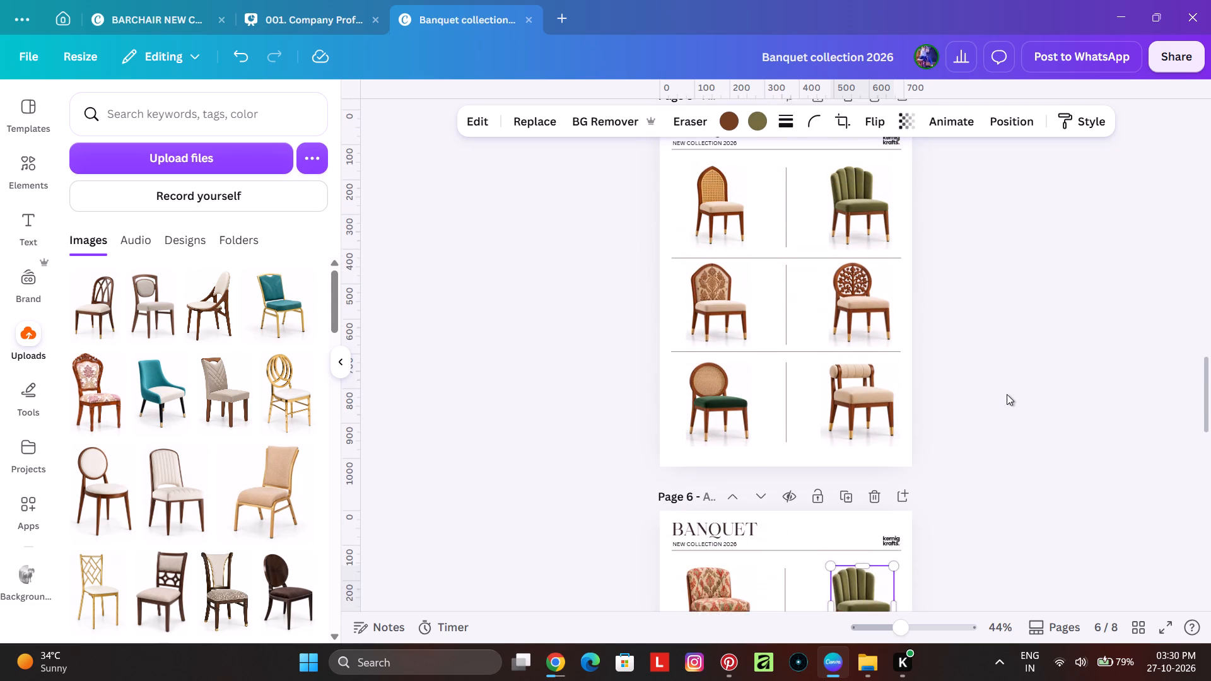
{"action": "scroll", "coordinate": [1006, 393], "scroll_direction": "up", "scroll_amount": 1}
{"action": "scroll", "coordinate": [1006, 393], "scroll_direction": "down", "scroll_amount": 5}
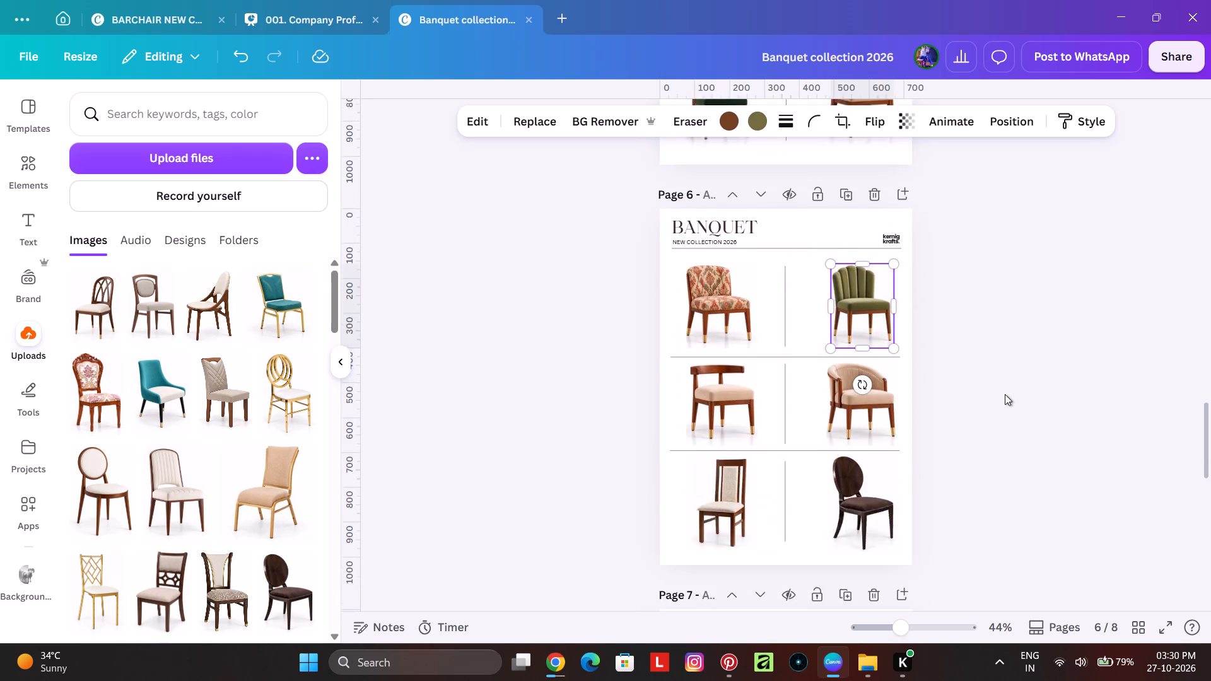
{"action": "scroll", "coordinate": [1005, 395], "scroll_direction": "up", "scroll_amount": 4}
Ungroup page 5's layout and replace the green channel-back chair in the first row with the arched lattice-back chair from the uploads.
{"action": "left_click", "coordinate": [973, 420]}
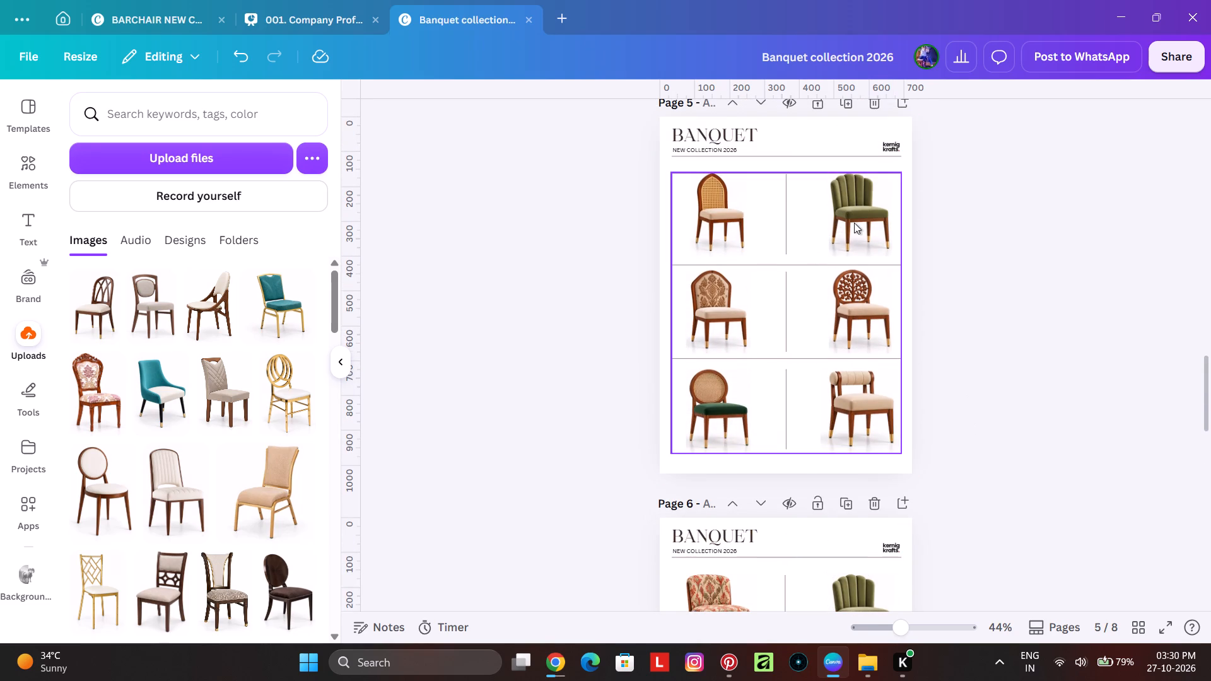
{"action": "double_click", "coordinate": [854, 223]}
{"action": "left_click", "coordinate": [1111, 284]}
{"action": "left_click", "coordinate": [768, 238]}
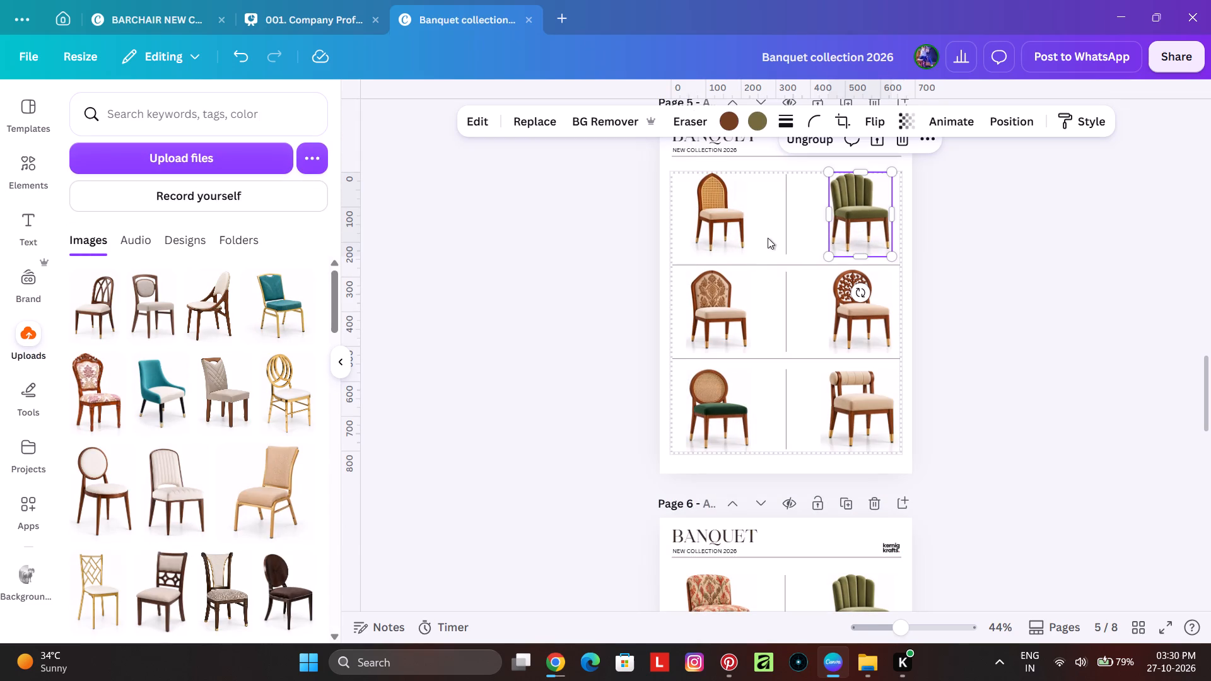
{"action": "left_click", "coordinate": [1047, 293]}
{"action": "left_click", "coordinate": [858, 249]}
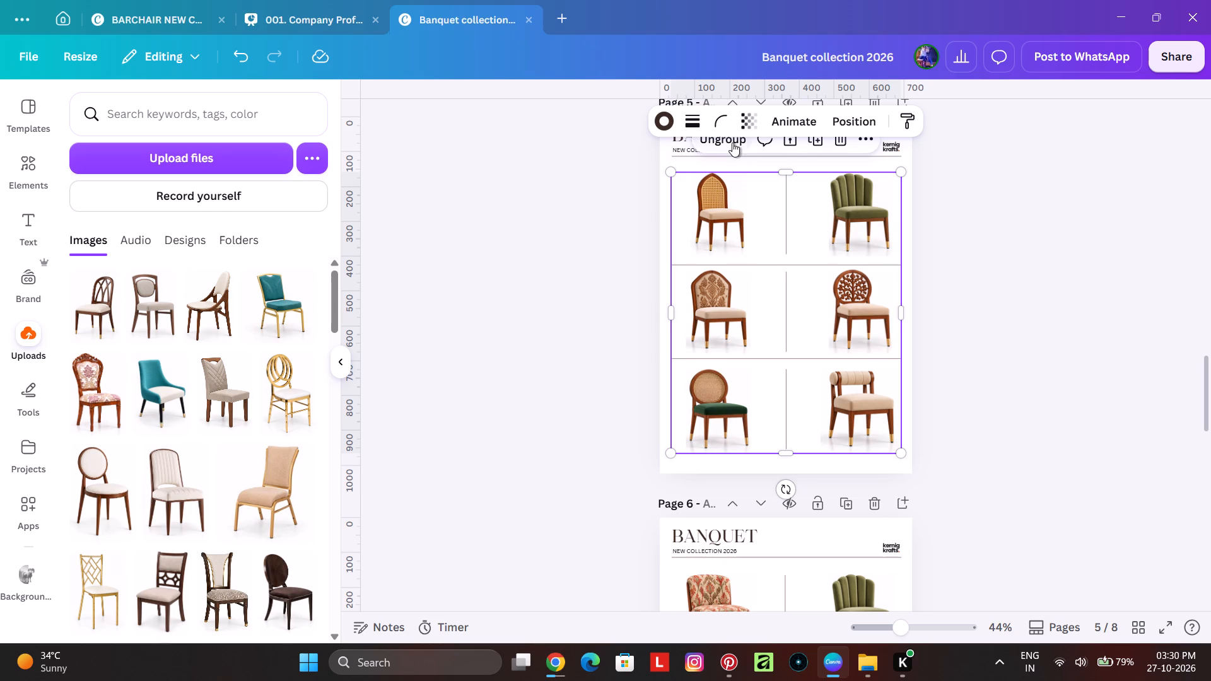
{"action": "left_click", "coordinate": [732, 143]}
{"action": "left_click", "coordinate": [945, 215]}
{"action": "left_click", "coordinate": [867, 208]}
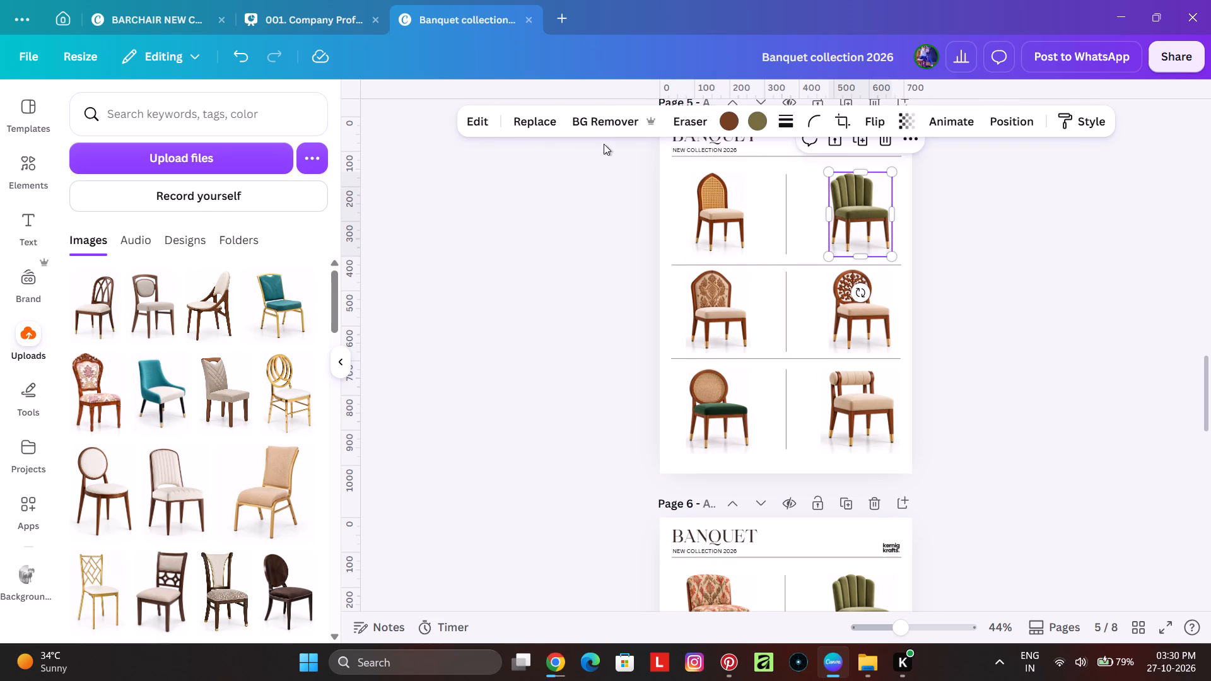
{"action": "left_click", "coordinate": [556, 131]}
{"action": "left_click", "coordinate": [101, 357]}
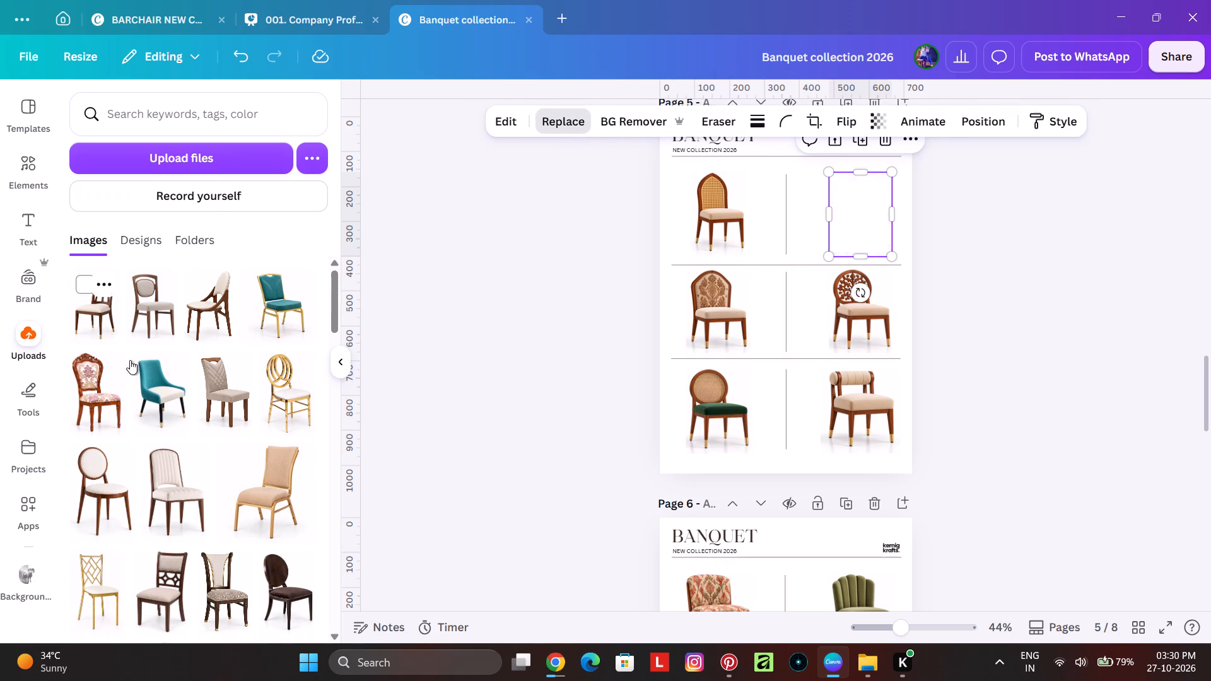
{"action": "left_click", "coordinate": [395, 284]}
{"action": "left_click", "coordinate": [698, 219]}
{"action": "left_click", "coordinate": [579, 227]}
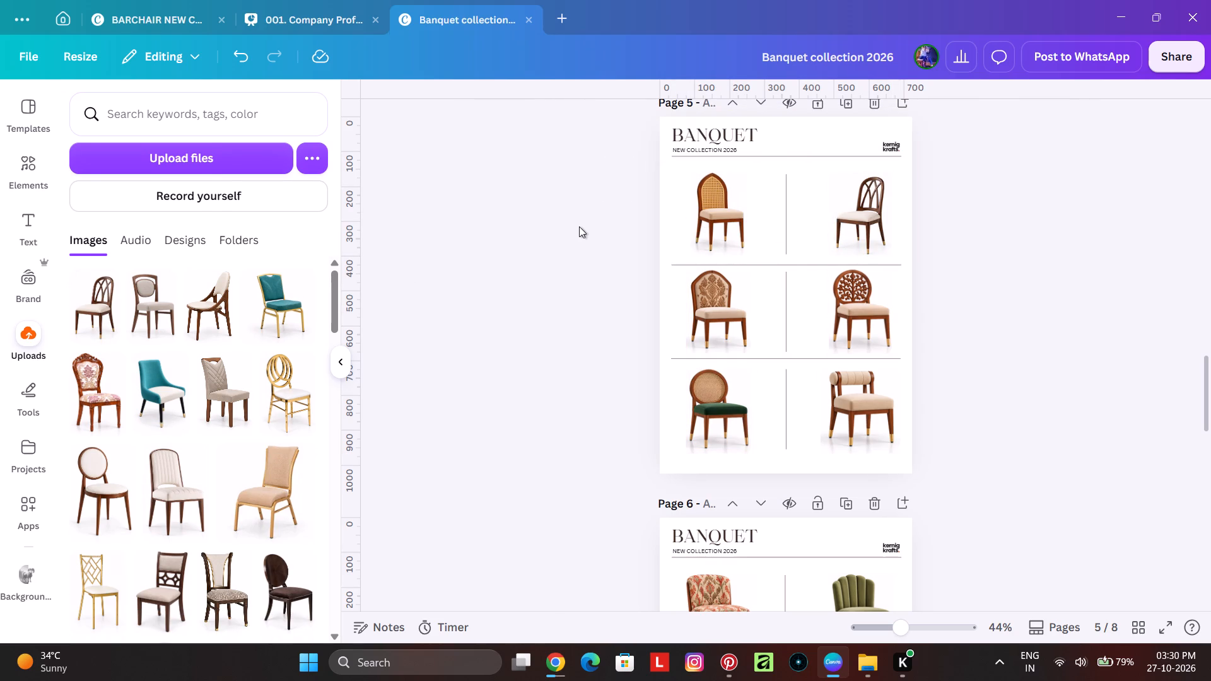
Group the six chairs and divider lines on page 5 again.
{"action": "left_click_drag", "start_coordinate": [606, 228], "coordinate": [1043, 404]}
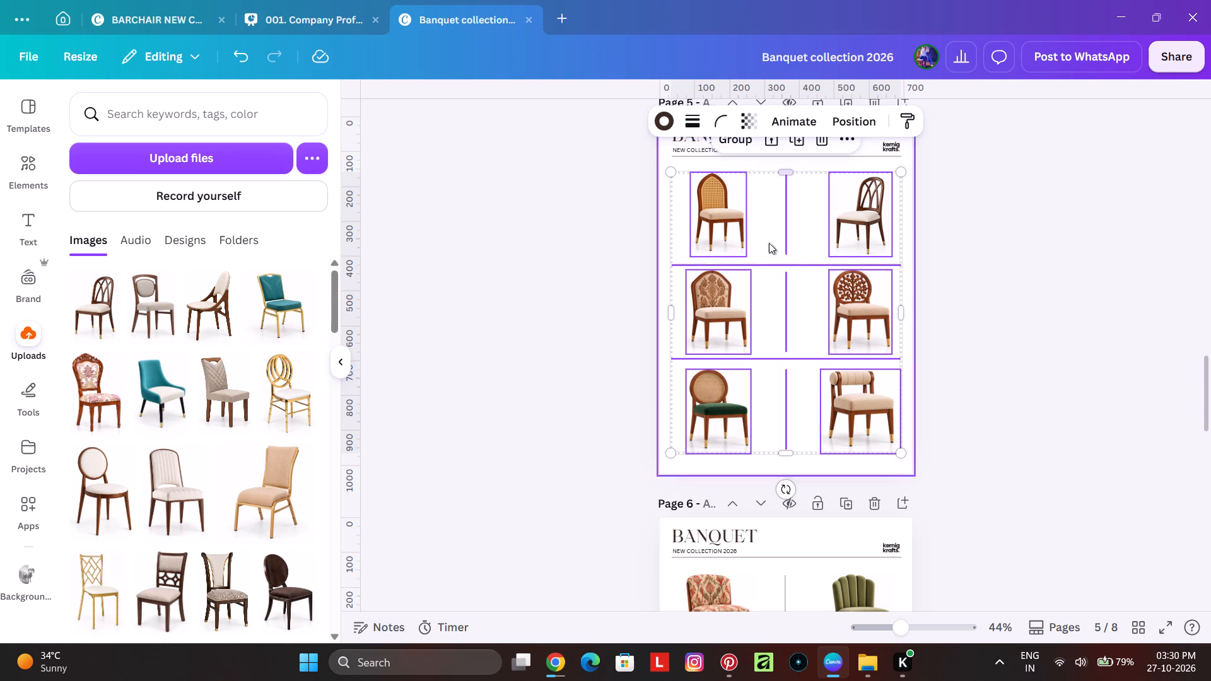
{"action": "left_click", "coordinate": [737, 150]}
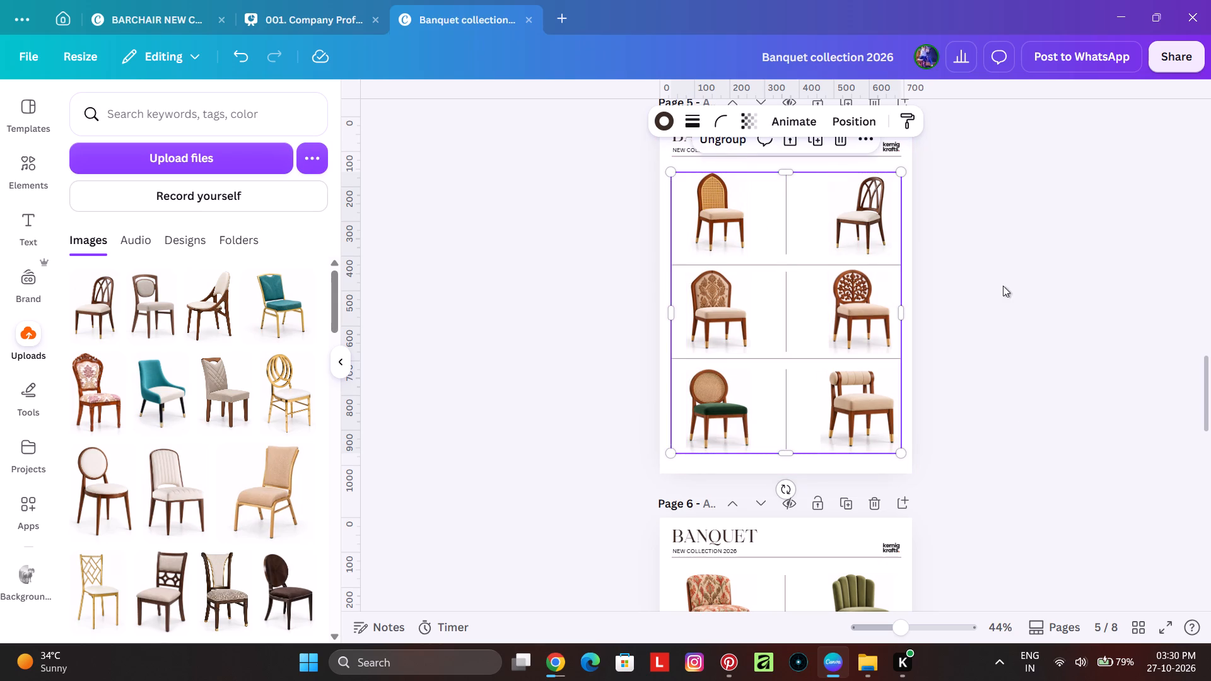
{"action": "left_click", "coordinate": [1006, 286]}
Group the six chairs and divider lines on page 6 and centre the group horizontally on the page.
{"action": "scroll", "coordinate": [1011, 329], "scroll_direction": "down", "scroll_amount": 5}
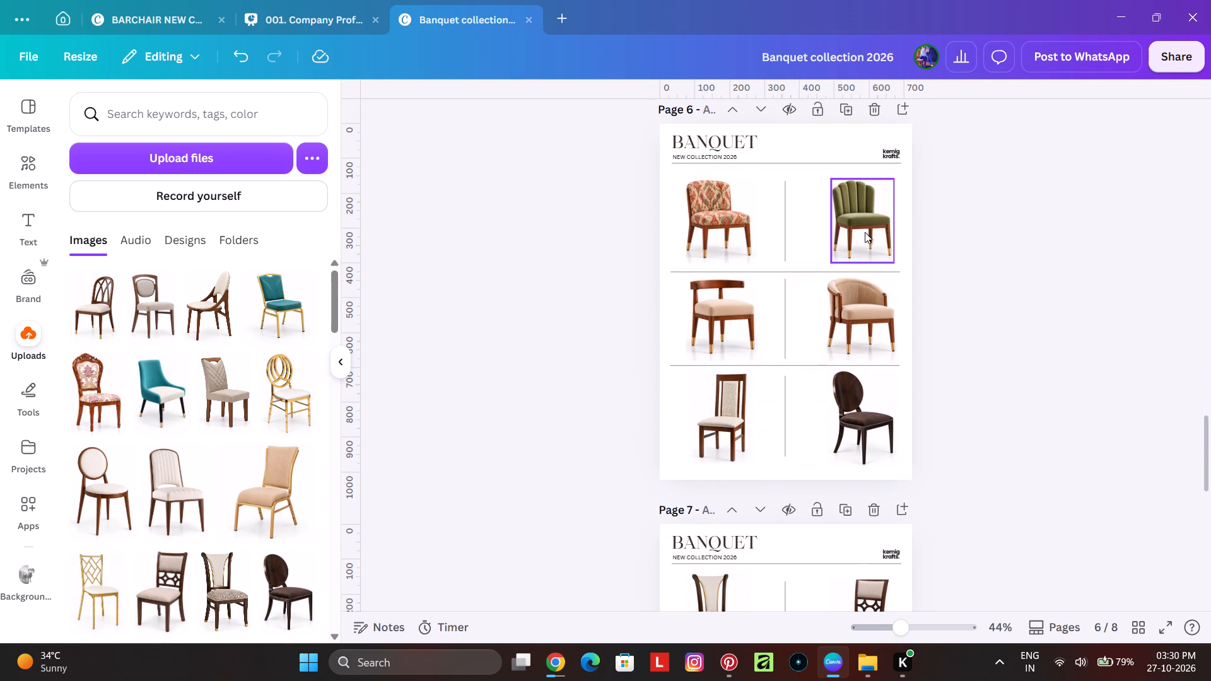
{"action": "left_click_drag", "start_coordinate": [556, 206], "coordinate": [945, 424]}
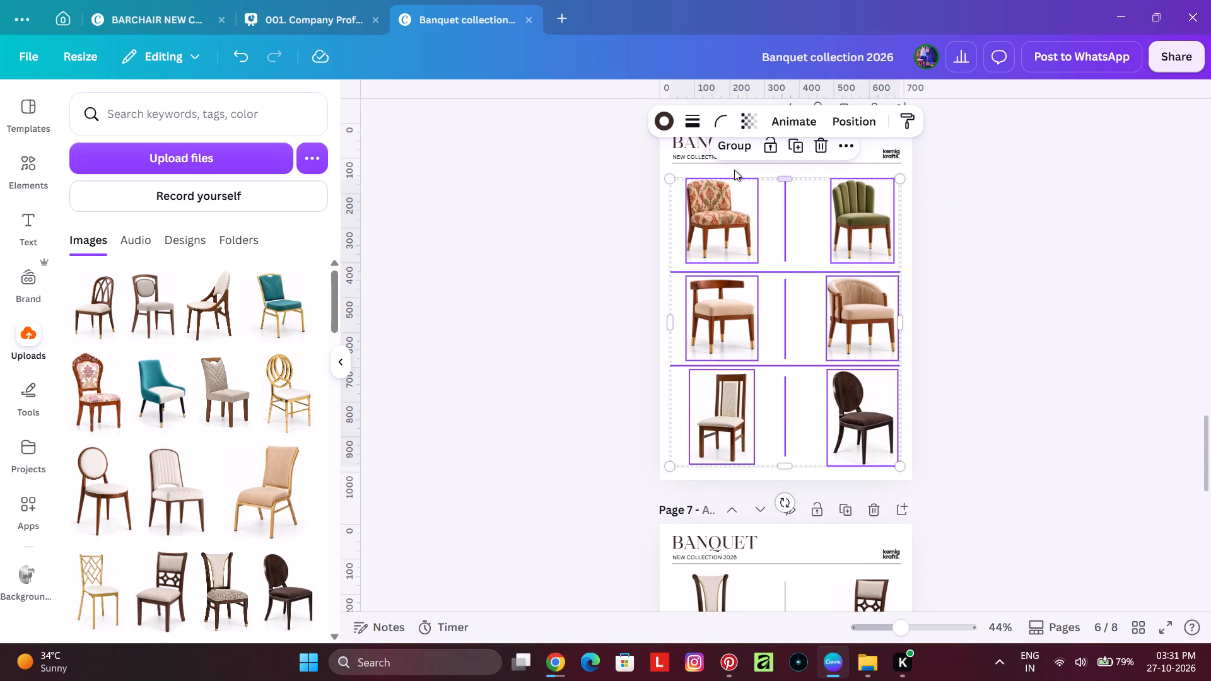
{"action": "left_click", "coordinate": [732, 152]}
{"action": "right_click", "coordinate": [804, 254]}
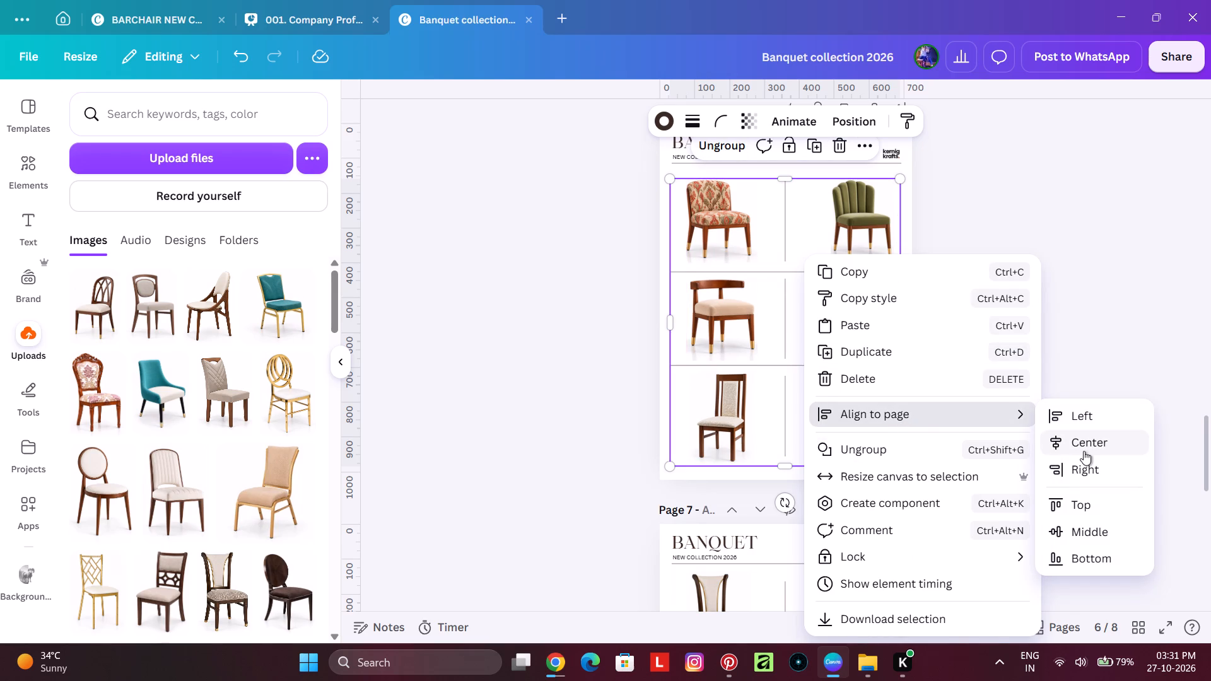
{"action": "left_click", "coordinate": [1084, 451]}
{"action": "left_click", "coordinate": [1092, 275]}
Ungroup page 6's layout and nudge the three left-column chairs together slightly to the left.
{"action": "scroll", "coordinate": [988, 257], "scroll_direction": "down", "scroll_amount": 3}
{"action": "scroll", "coordinate": [1007, 330], "scroll_direction": "up", "scroll_amount": 3}
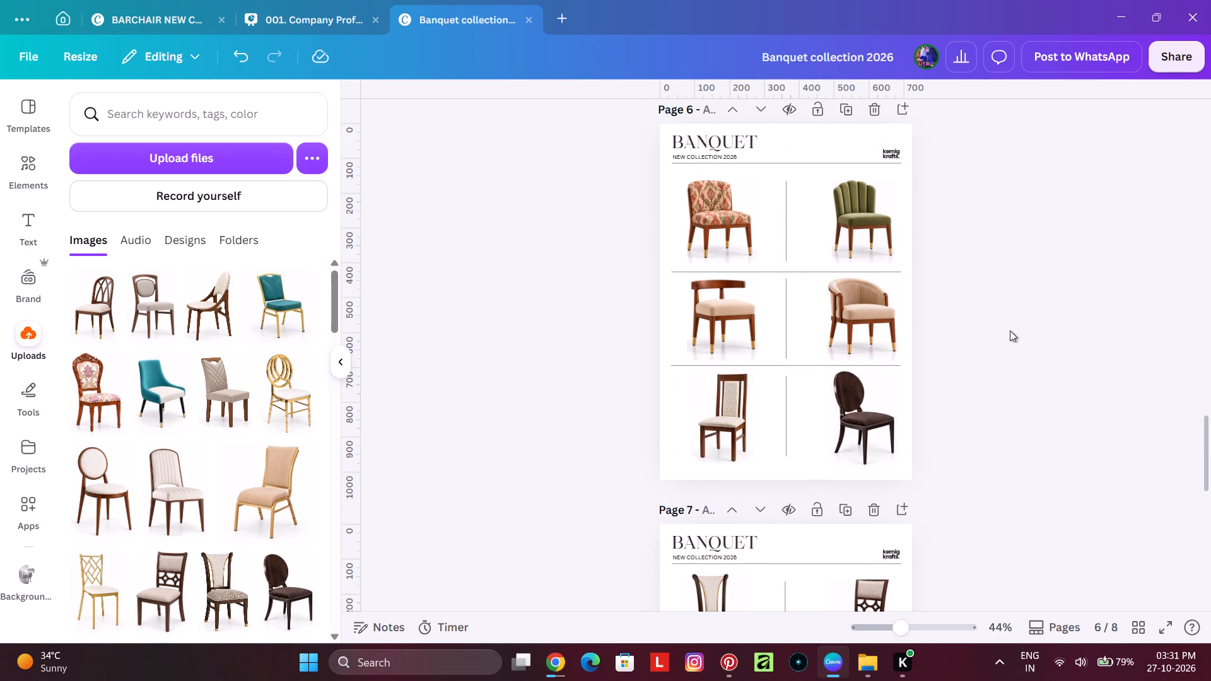
{"action": "scroll", "coordinate": [1010, 330], "scroll_direction": "down", "scroll_amount": 3}
{"action": "scroll", "coordinate": [1010, 330], "scroll_direction": "up", "scroll_amount": 3}
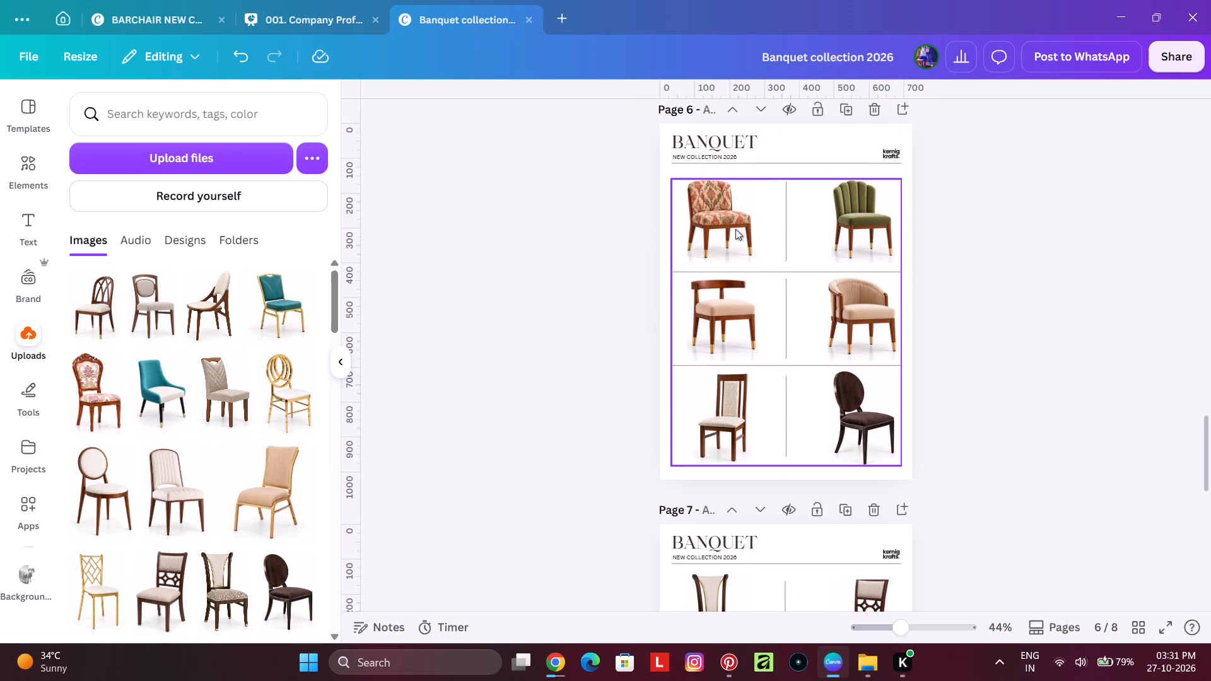
{"action": "left_click", "coordinate": [735, 228]}
{"action": "left_click", "coordinate": [718, 146]}
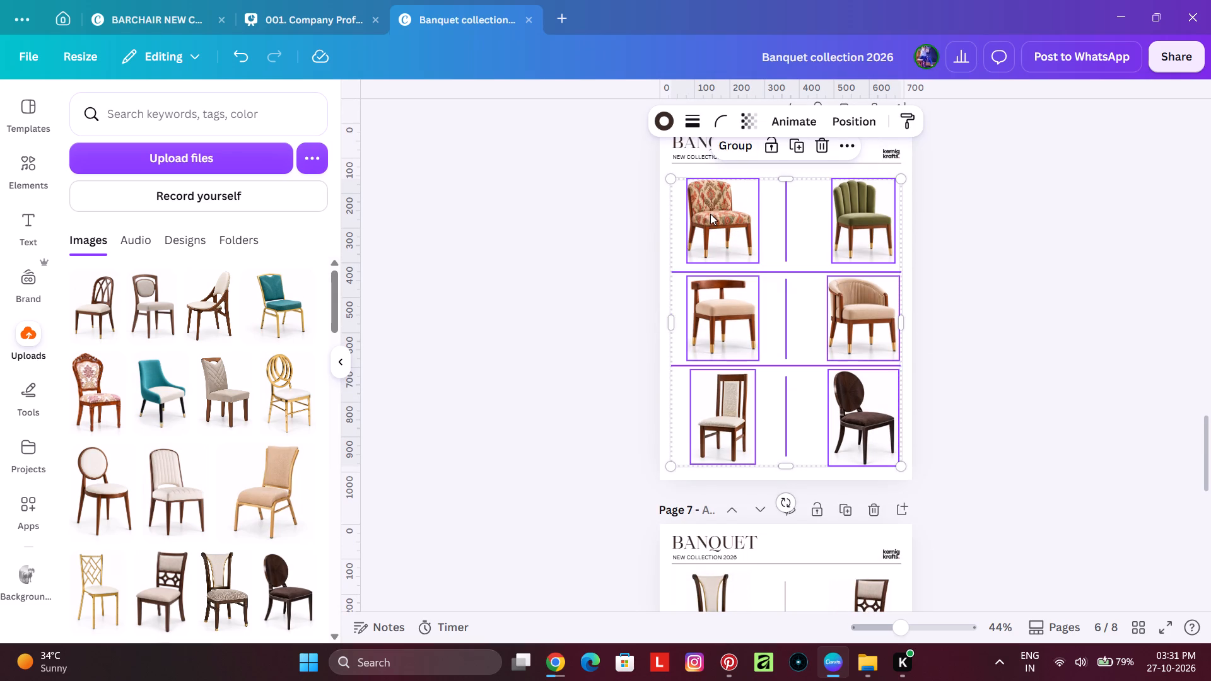
{"action": "left_click", "coordinate": [567, 227]}
{"action": "left_click", "coordinate": [687, 248]}
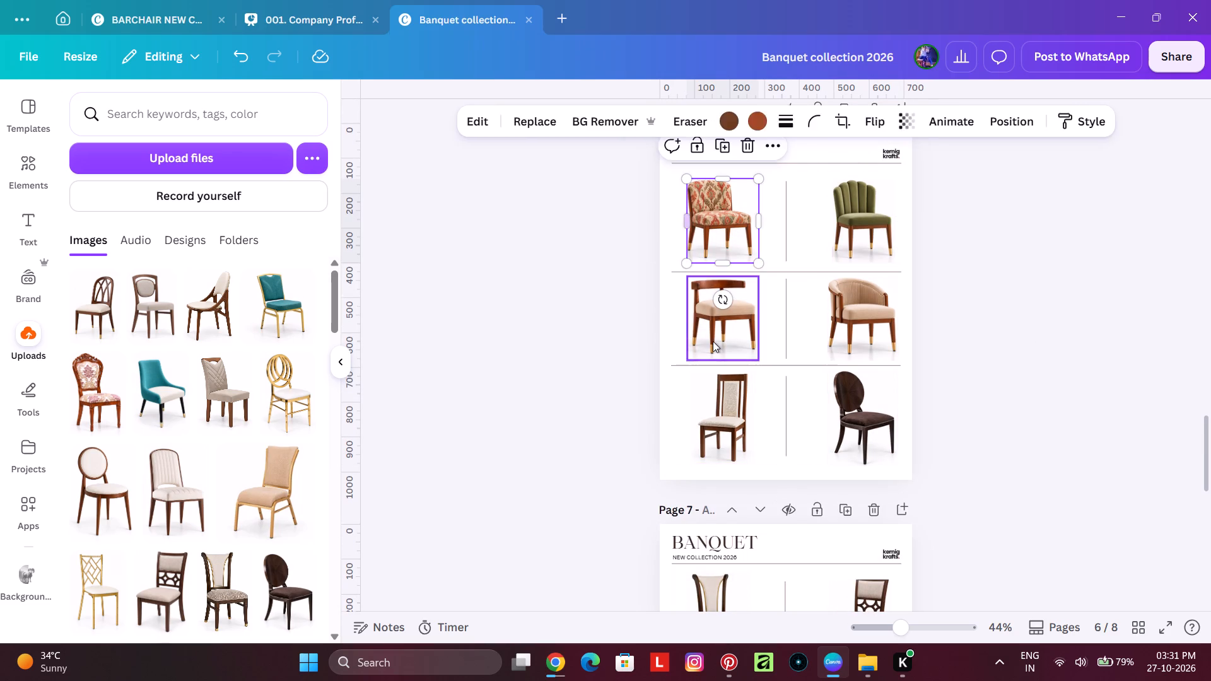
{"action": "left_click", "coordinate": [713, 341], "text": "shift"}
{"action": "left_click", "coordinate": [725, 412], "text": "shift"}
{"action": "key", "text": "Left"}
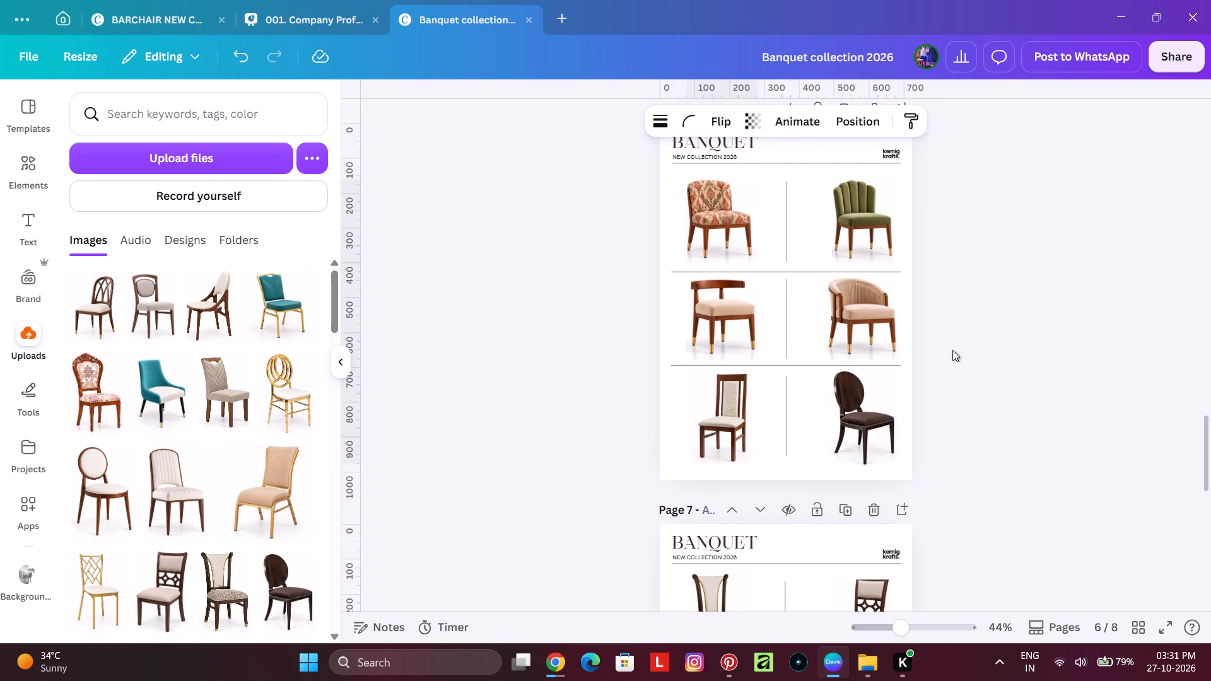
{"action": "key", "text": "Left"}
{"action": "key", "text": "Left"}
{"action": "key", "text": "Left"}
{"action": "key", "text": "Left"}
{"action": "key", "text": "Left"}
{"action": "key", "text": "Left"}
{"action": "key", "text": "Right"}
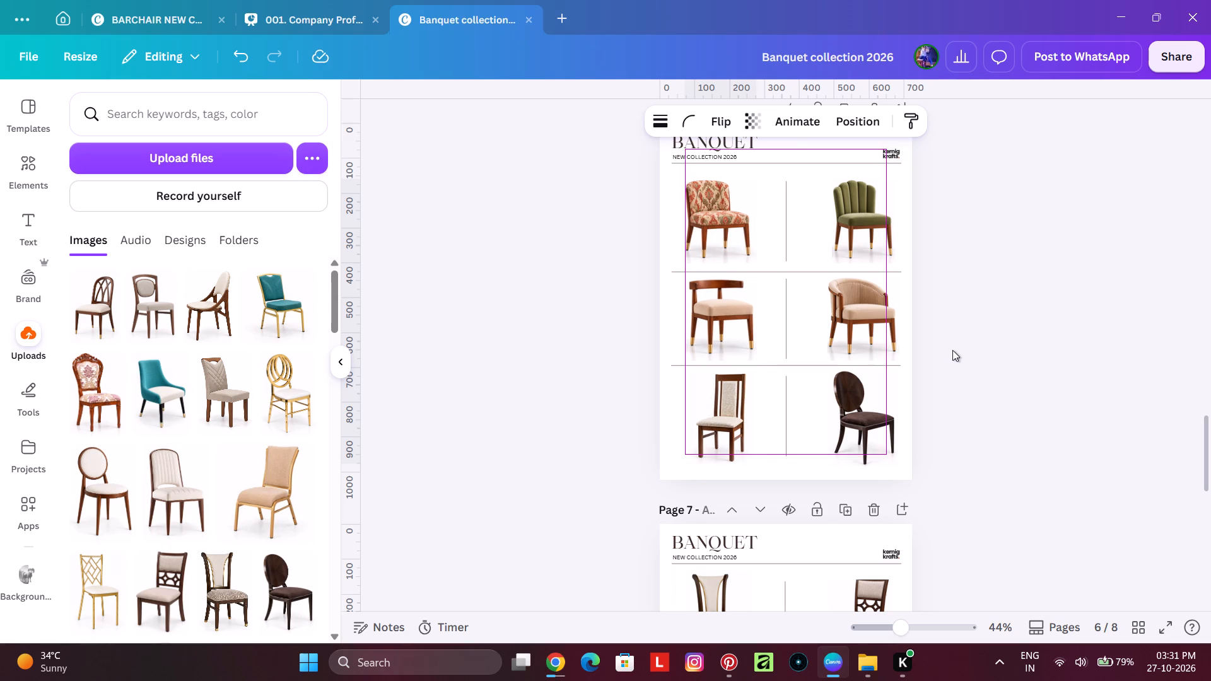
{"action": "left_click", "coordinate": [969, 330]}
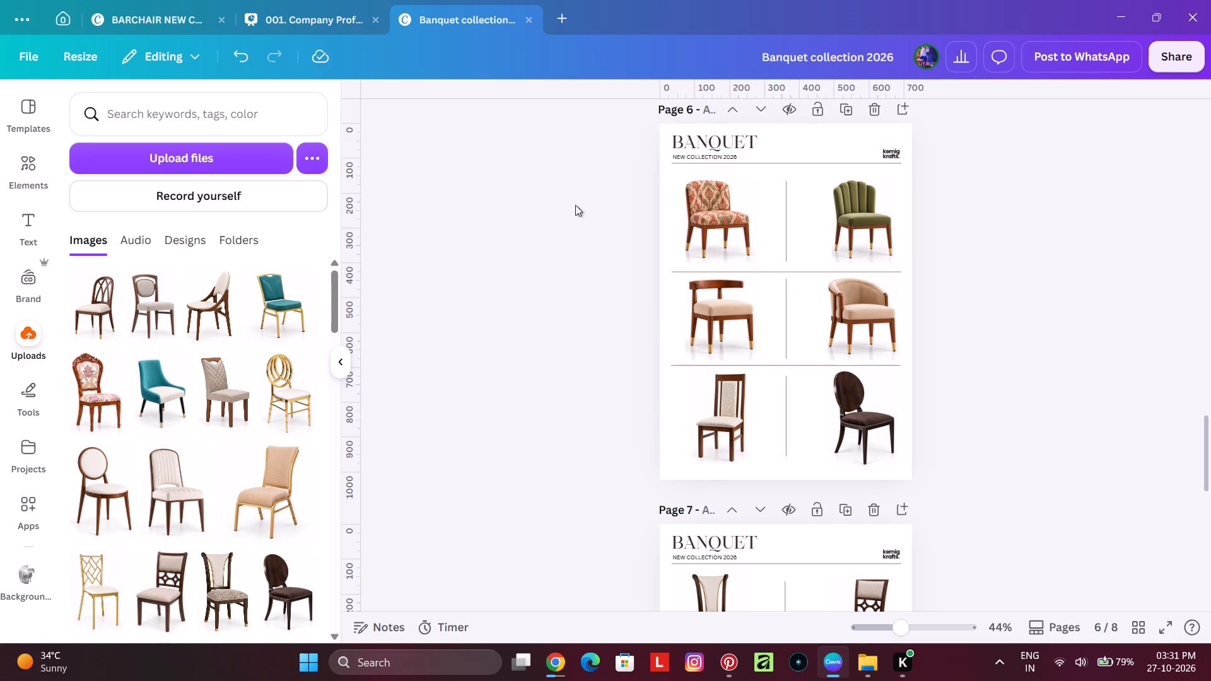
Group the six chairs and divider lines on page 6 again.
{"action": "left_click_drag", "start_coordinate": [575, 205], "coordinate": [975, 438]}
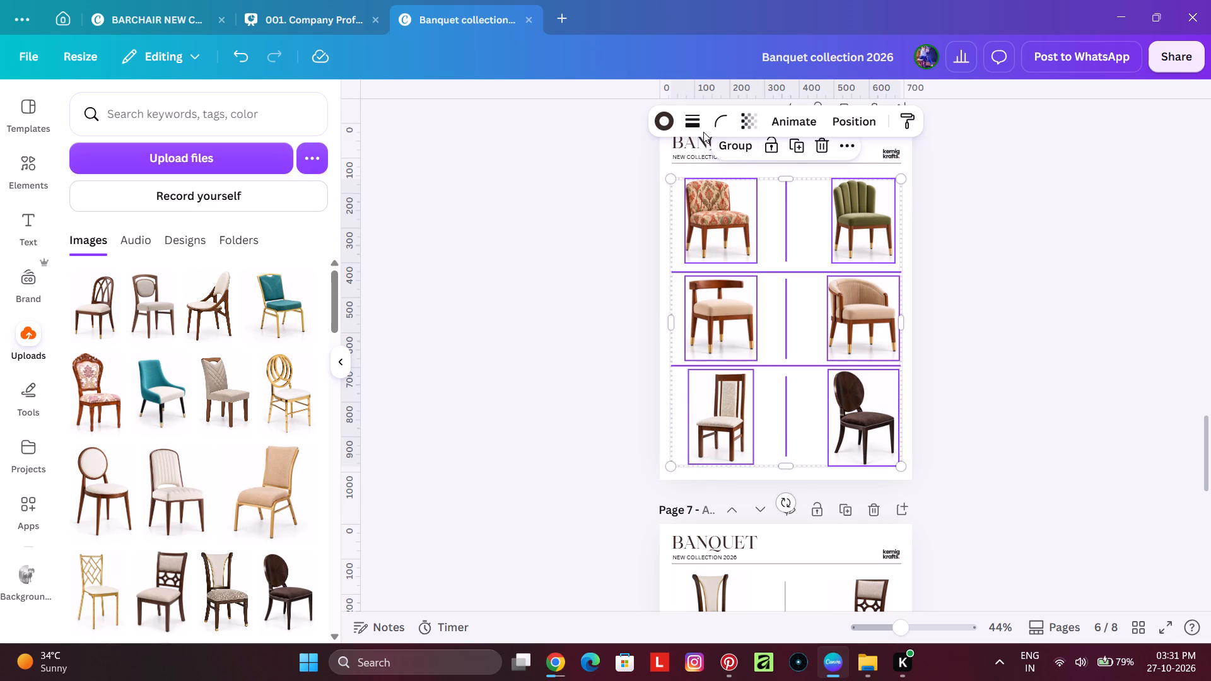
{"action": "left_click", "coordinate": [737, 153]}
{"action": "left_click", "coordinate": [1118, 327]}
Align the three left-column chairs on page 7 with one another using the Center alignment.
{"action": "scroll", "coordinate": [1048, 276], "scroll_direction": "down", "scroll_amount": 5}
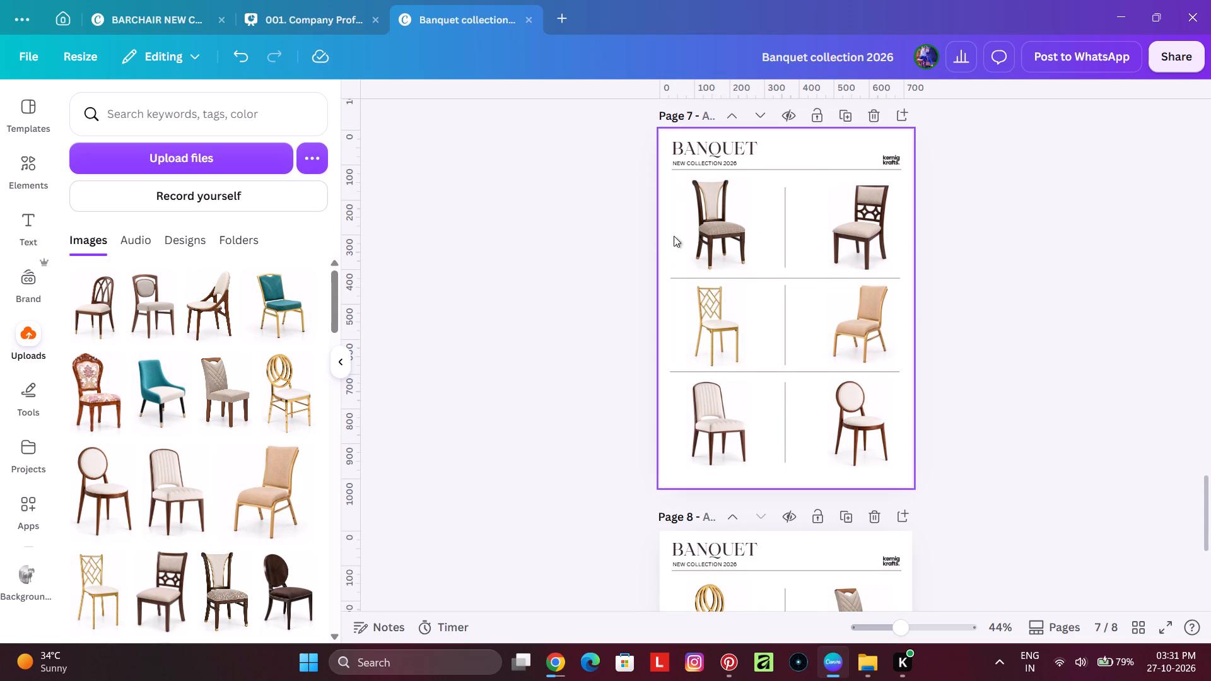
{"action": "left_click", "coordinate": [694, 237]}
{"action": "left_click", "coordinate": [721, 329], "text": "shift"}
{"action": "left_click", "coordinate": [727, 413], "text": "shift"}
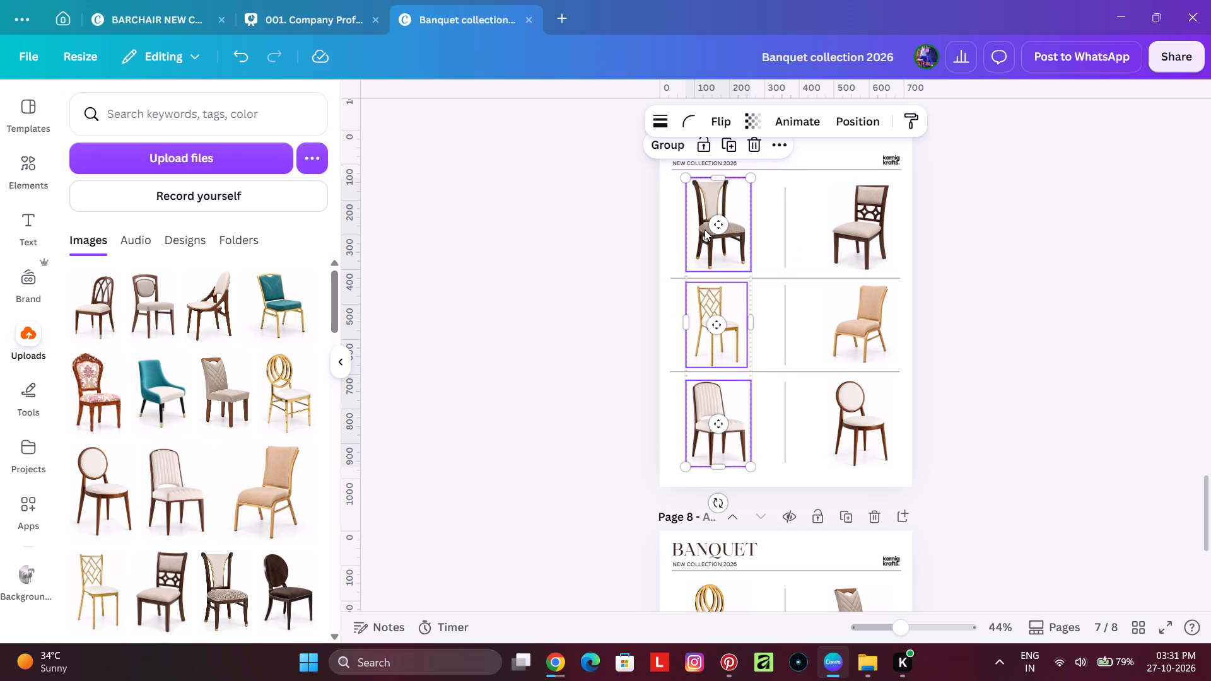
{"action": "scroll", "coordinate": [722, 274], "scroll_direction": "up", "scroll_amount": 1}
{"action": "right_click", "coordinate": [732, 317]}
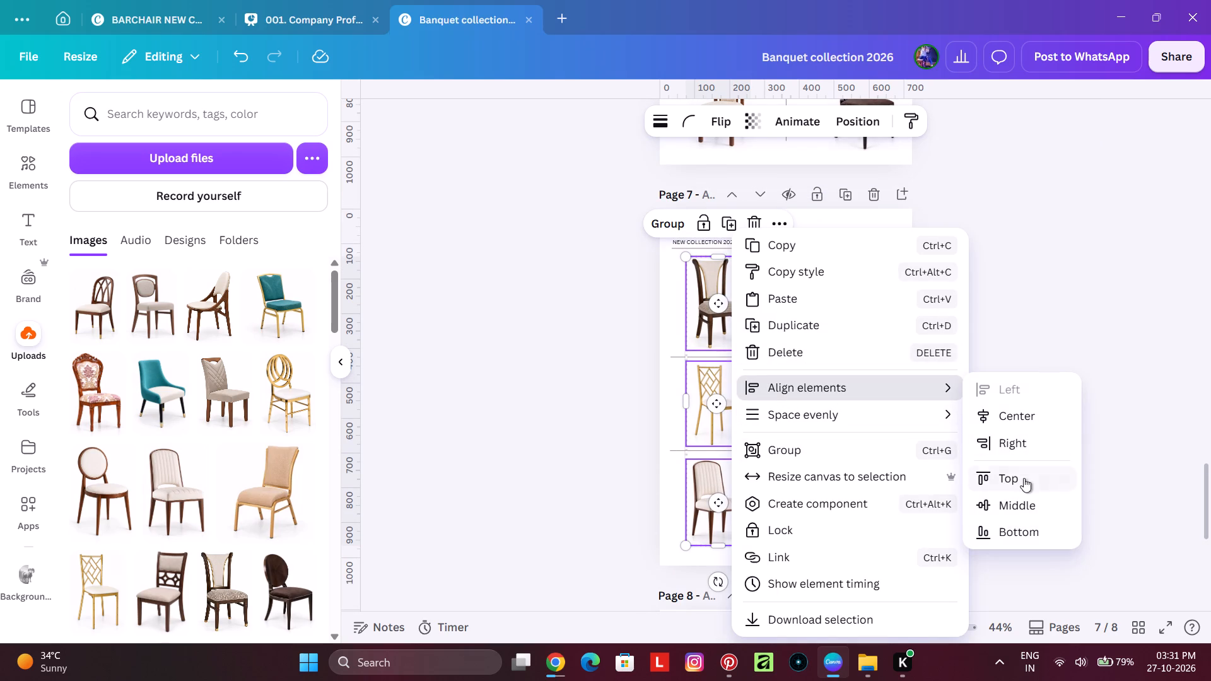
{"action": "left_click", "coordinate": [1021, 419]}
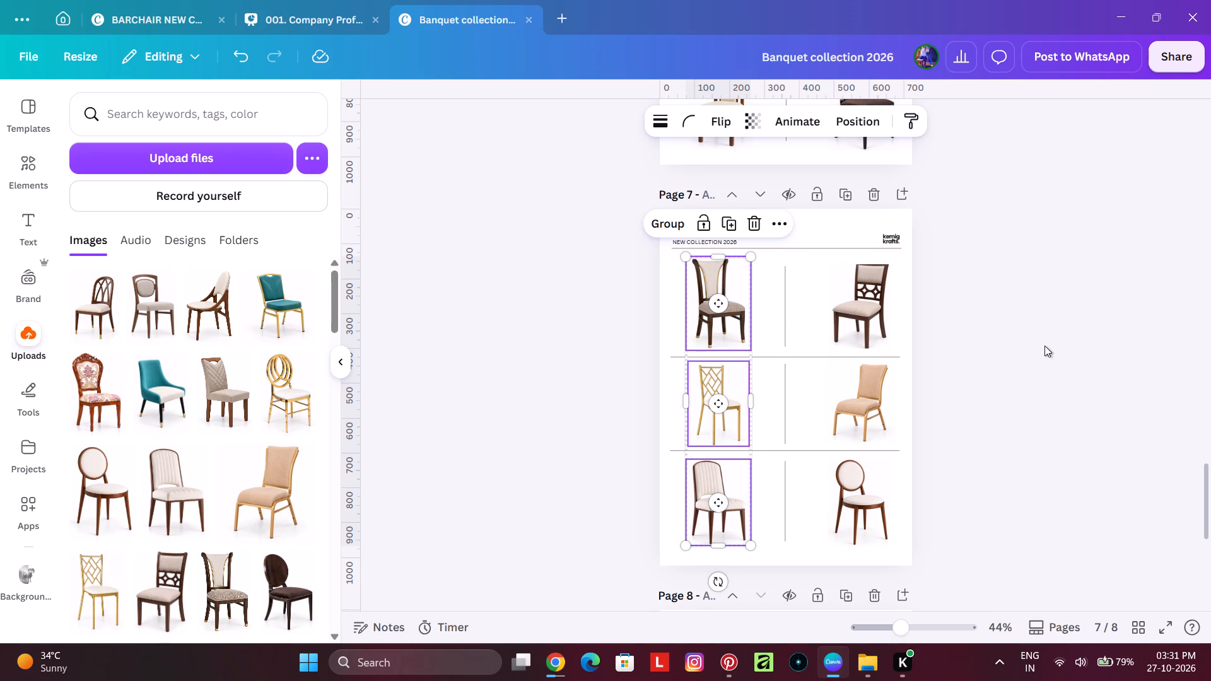
{"action": "left_click", "coordinate": [1044, 346]}
Check the Center alignment of the three right-column chairs on page 7.
{"action": "left_click", "coordinate": [874, 311]}
{"action": "left_click", "coordinate": [872, 399], "text": "shift"}
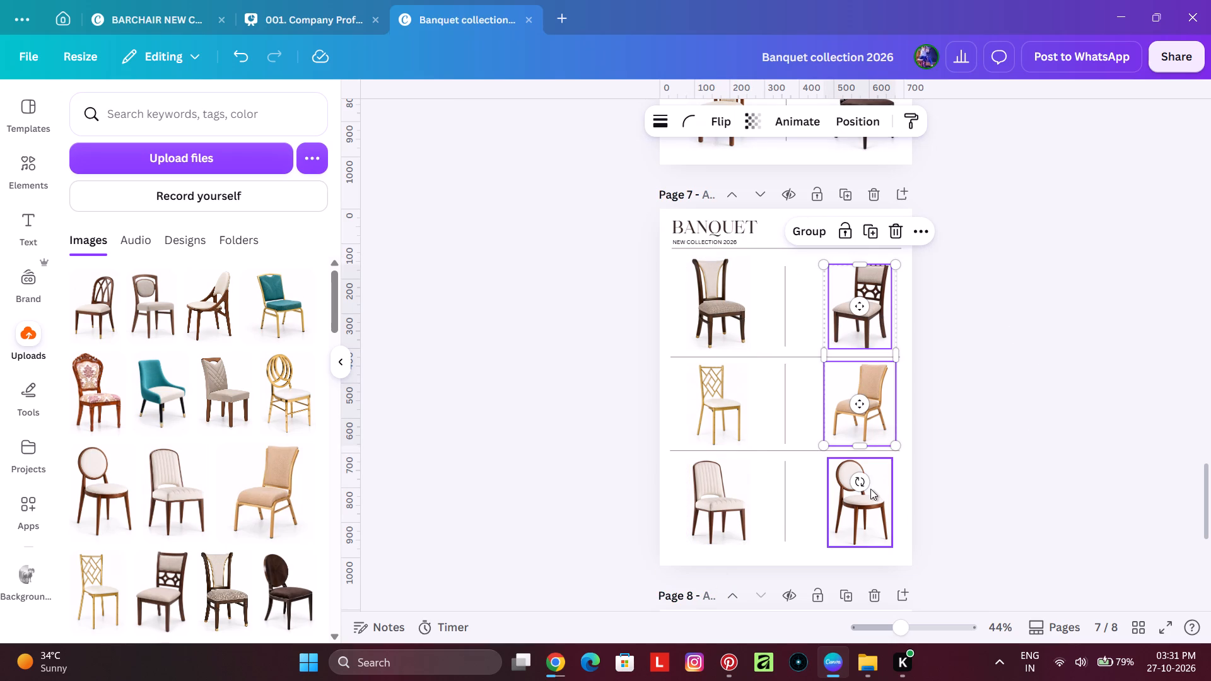
{"action": "left_click", "coordinate": [870, 489], "text": "shift"}
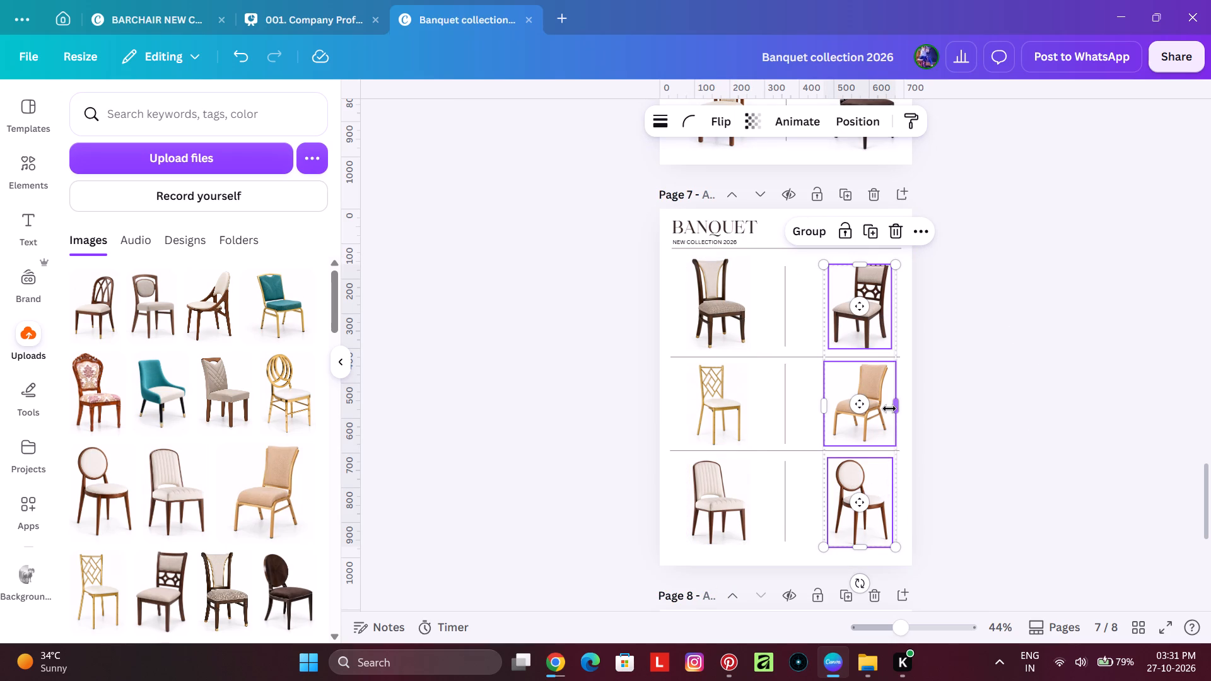
{"action": "right_click", "coordinate": [884, 415]}
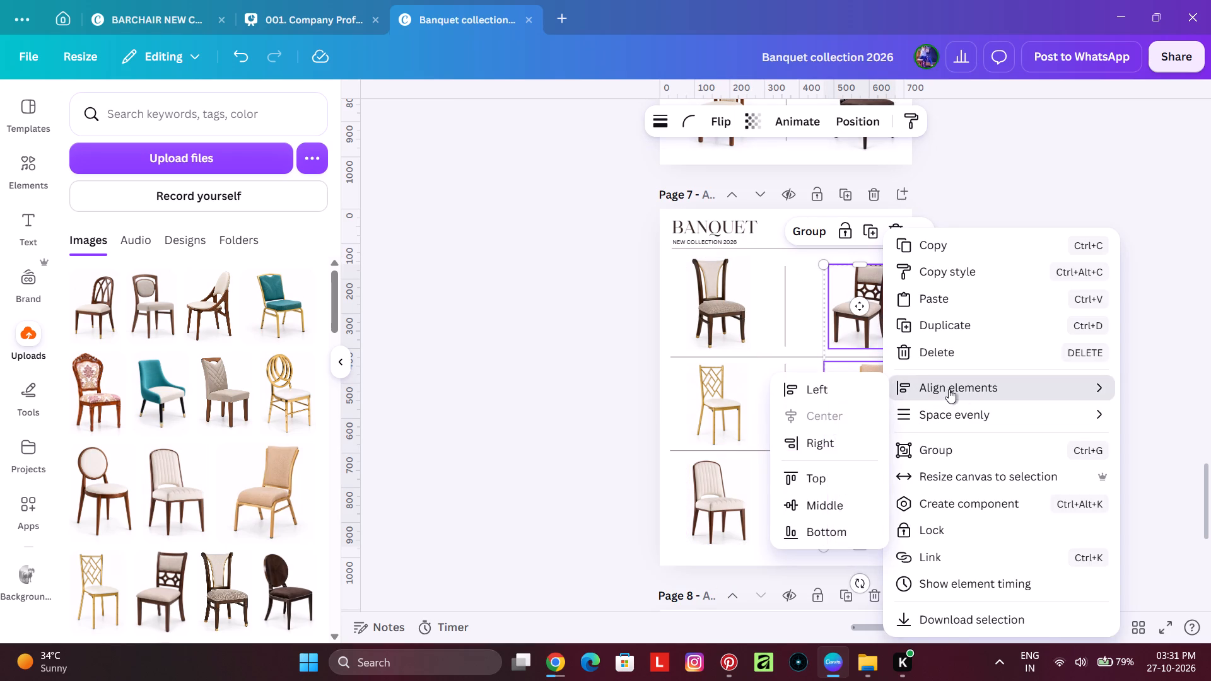
{"action": "left_click", "coordinate": [477, 376]}
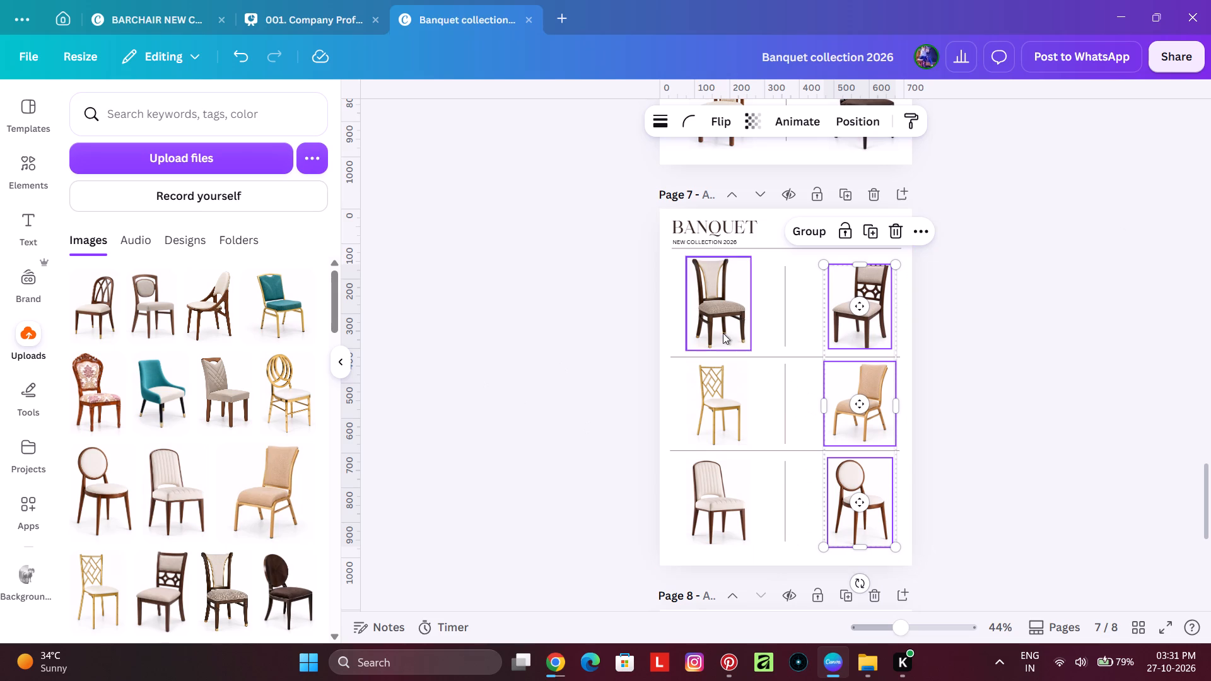
Nudge the three left-column chairs on page 7 together slightly to the left.
{"action": "left_click", "coordinate": [708, 310]}
{"action": "left_click", "coordinate": [719, 383], "text": "shift"}
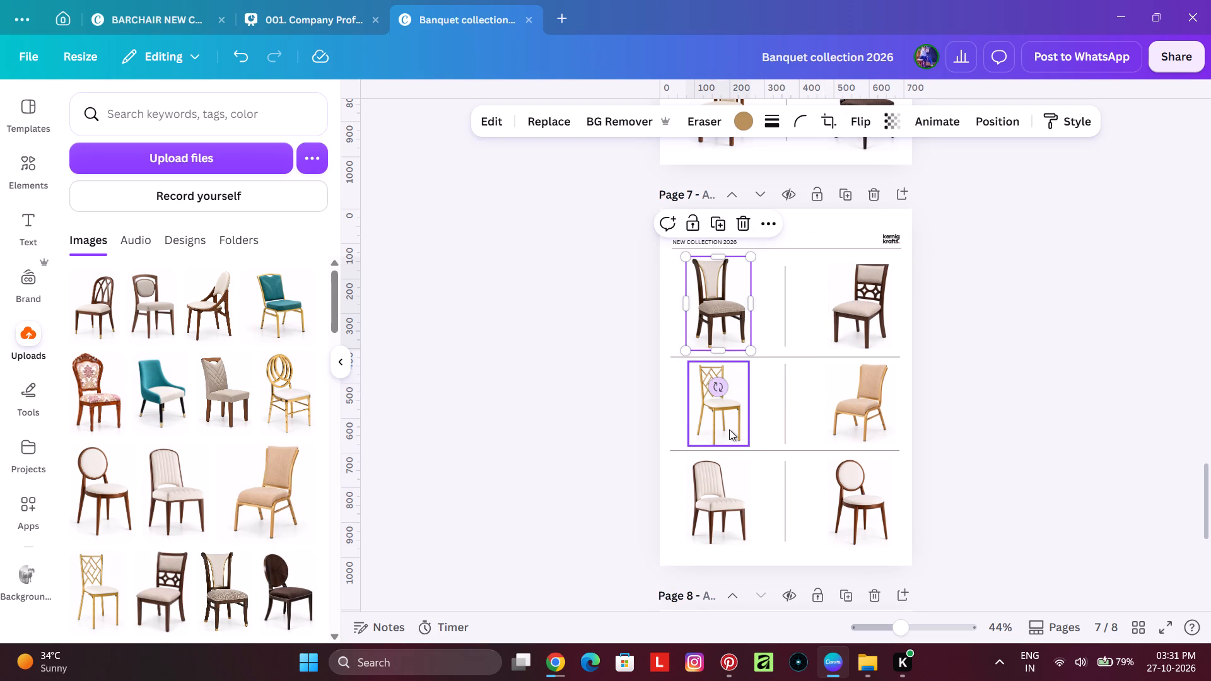
{"action": "left_click", "coordinate": [729, 429], "text": "shift"}
{"action": "left_click", "coordinate": [720, 488], "text": "shift"}
{"action": "left_click", "coordinate": [736, 511], "text": "shift"}
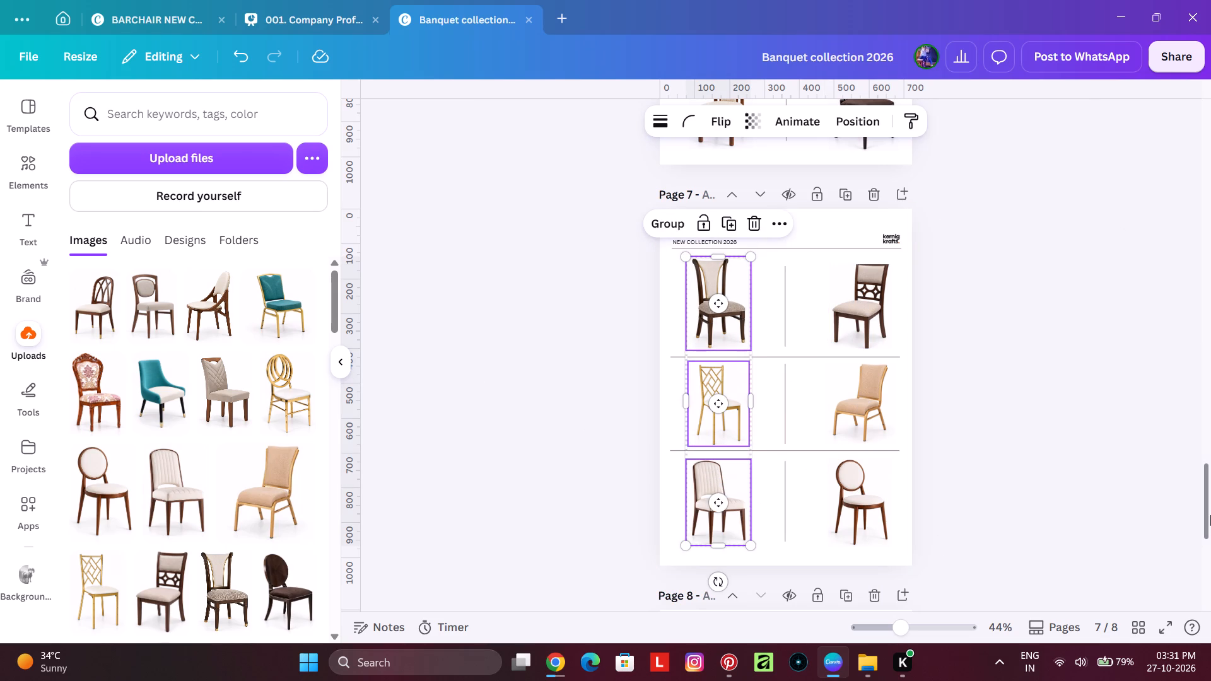
{"action": "key", "text": "Left"}
{"action": "key", "text": "Left"}
{"action": "key", "text": "Left"}
{"action": "key", "text": "Left"}
{"action": "key", "text": "Left"}
{"action": "key", "text": "Right"}
{"action": "key", "text": "Right"}
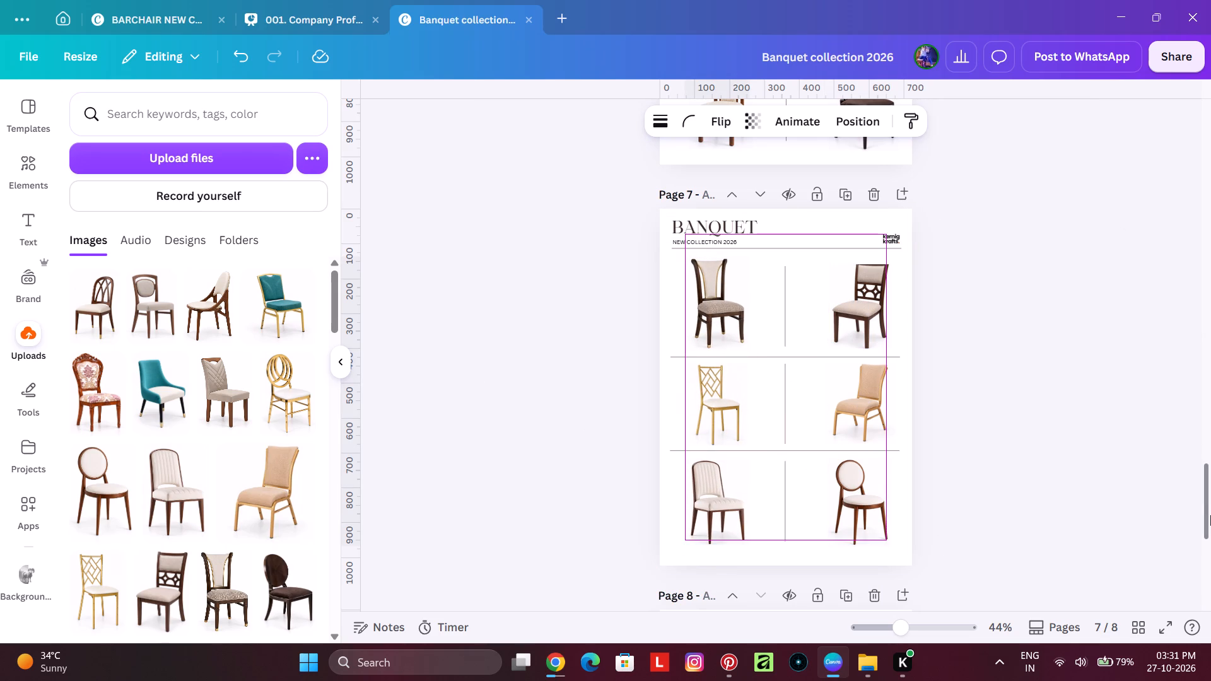
{"action": "left_click", "coordinate": [1052, 340]}
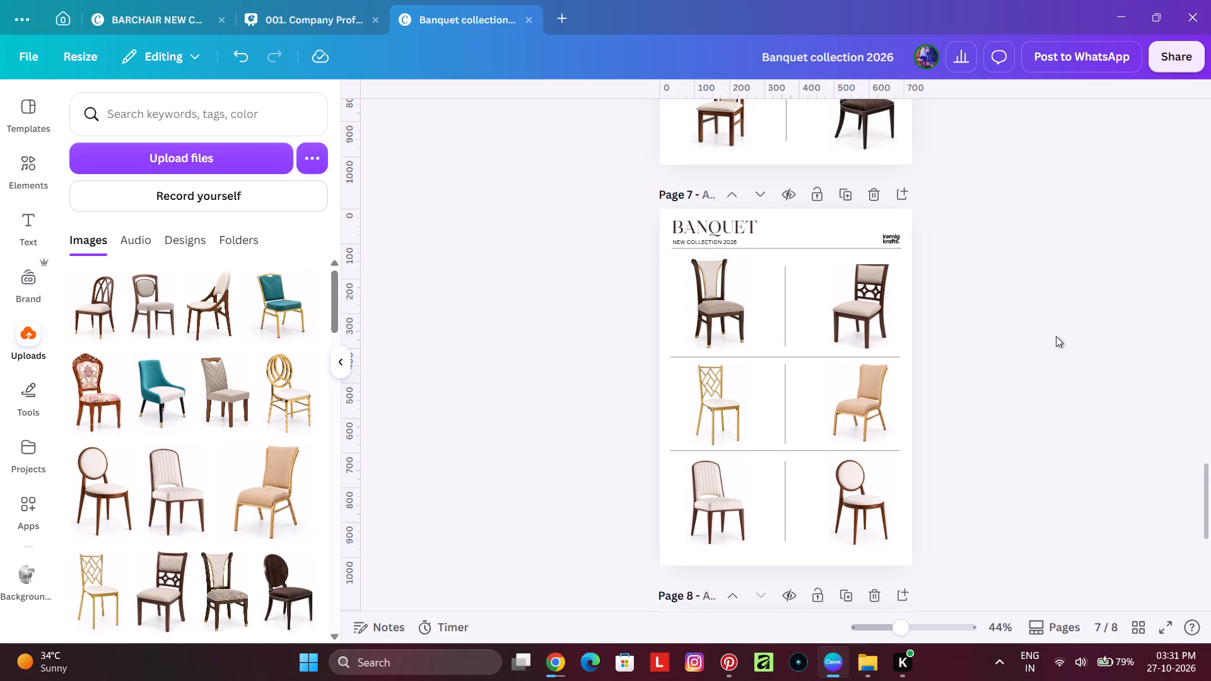
Group the six chairs and divider lines on page 7 and centre the group horizontally on the page.
{"action": "scroll", "coordinate": [1056, 336], "scroll_direction": "down", "scroll_amount": 1}
{"action": "left_click_drag", "start_coordinate": [481, 182], "coordinate": [955, 428]}
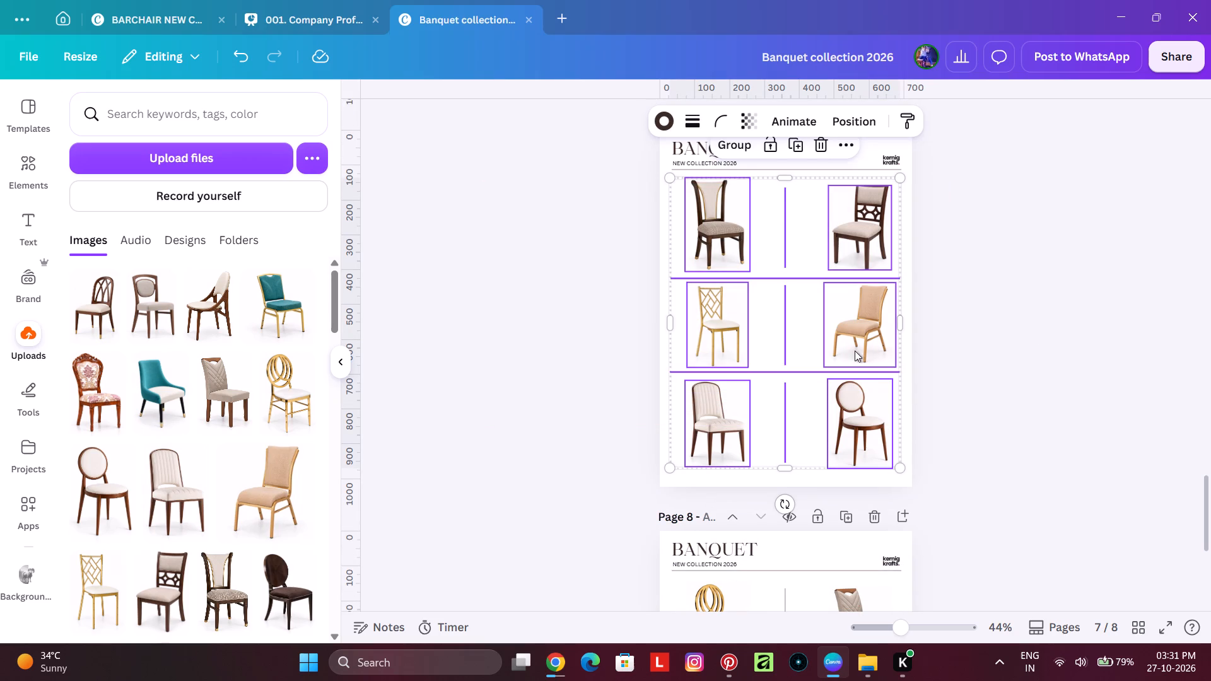
{"action": "left_click", "coordinate": [722, 143]}
{"action": "left_click", "coordinate": [1051, 355]}
{"action": "scroll", "coordinate": [1055, 356], "scroll_direction": "down", "scroll_amount": 2}
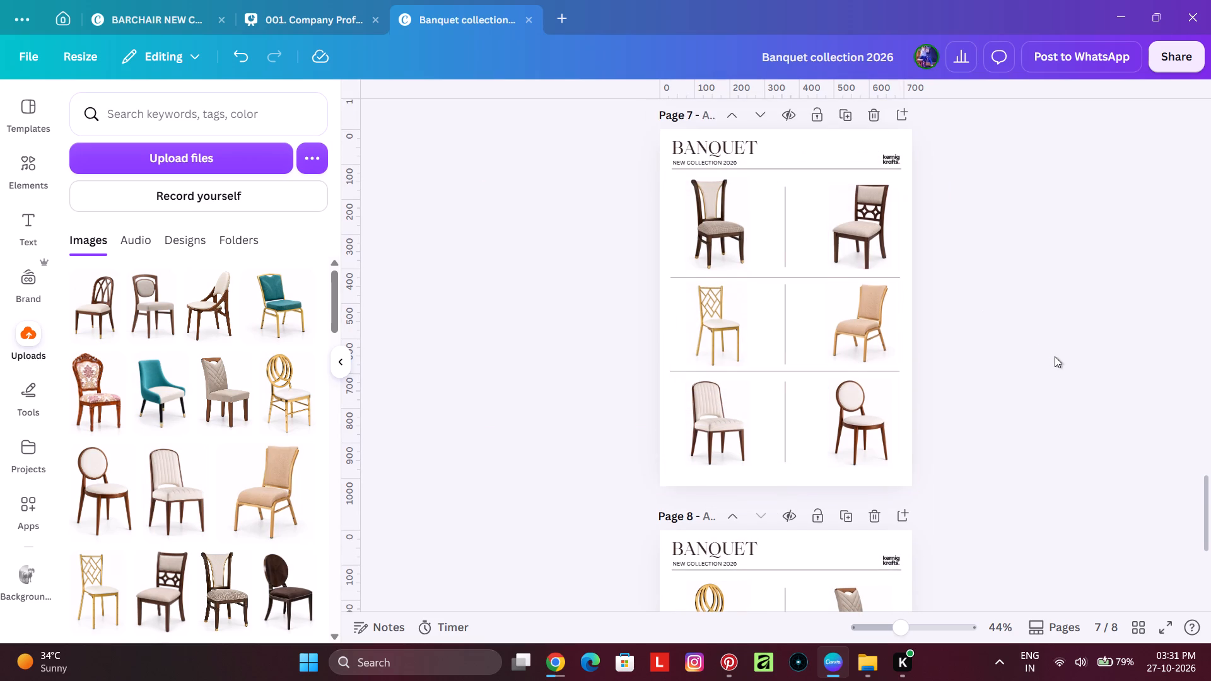
{"action": "left_click", "coordinate": [875, 309]}
{"action": "right_click", "coordinate": [870, 293]}
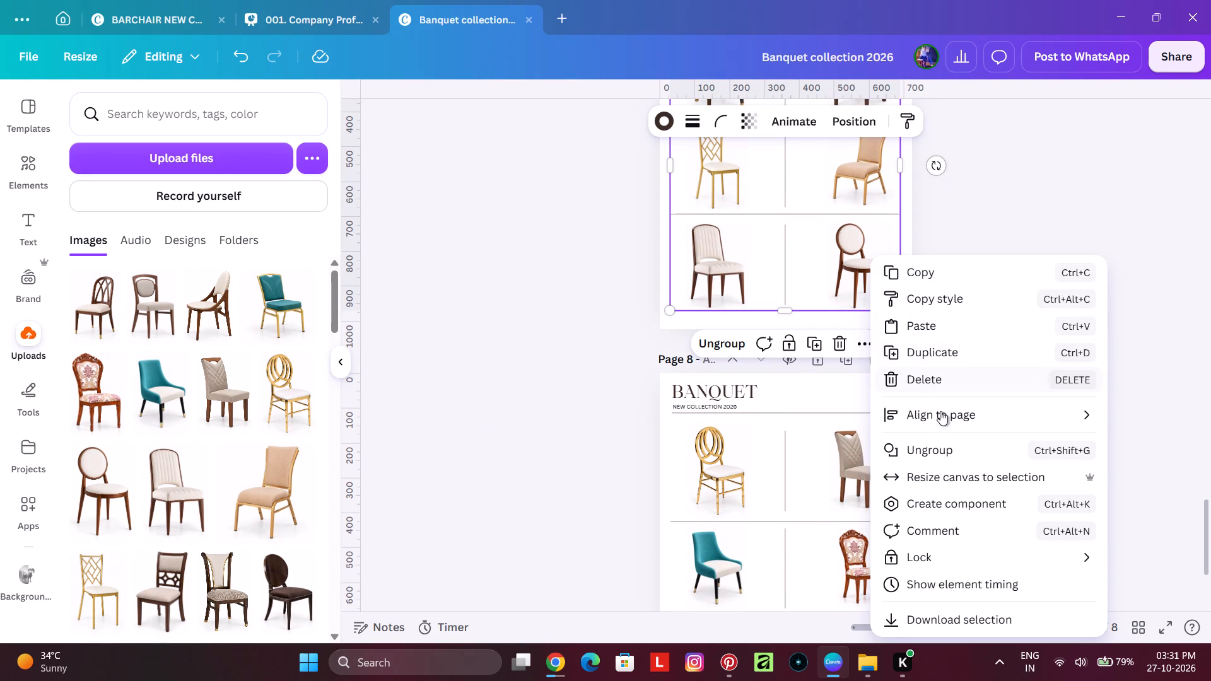
{"action": "left_click", "coordinate": [811, 450]}
{"action": "left_click", "coordinate": [570, 378]}
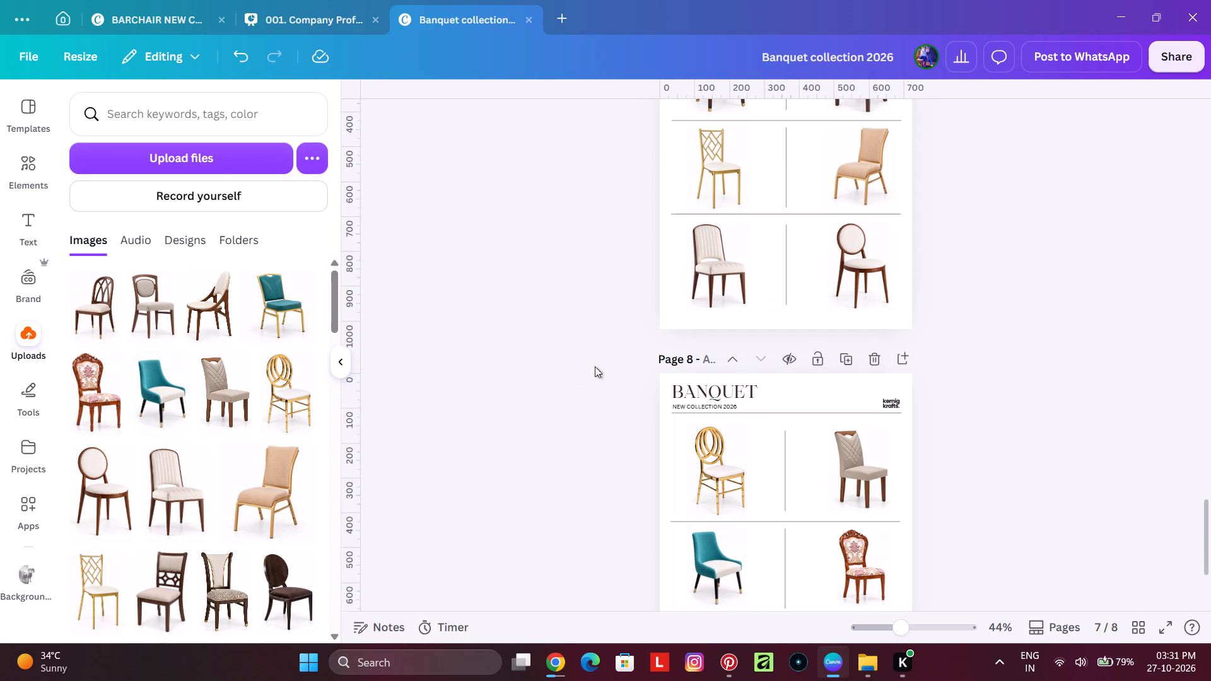
Align the three left-column chairs on page 8 with one another using the Center alignment.
{"action": "scroll", "coordinate": [766, 367], "scroll_direction": "down", "scroll_amount": 6}
{"action": "left_click", "coordinate": [746, 309]}
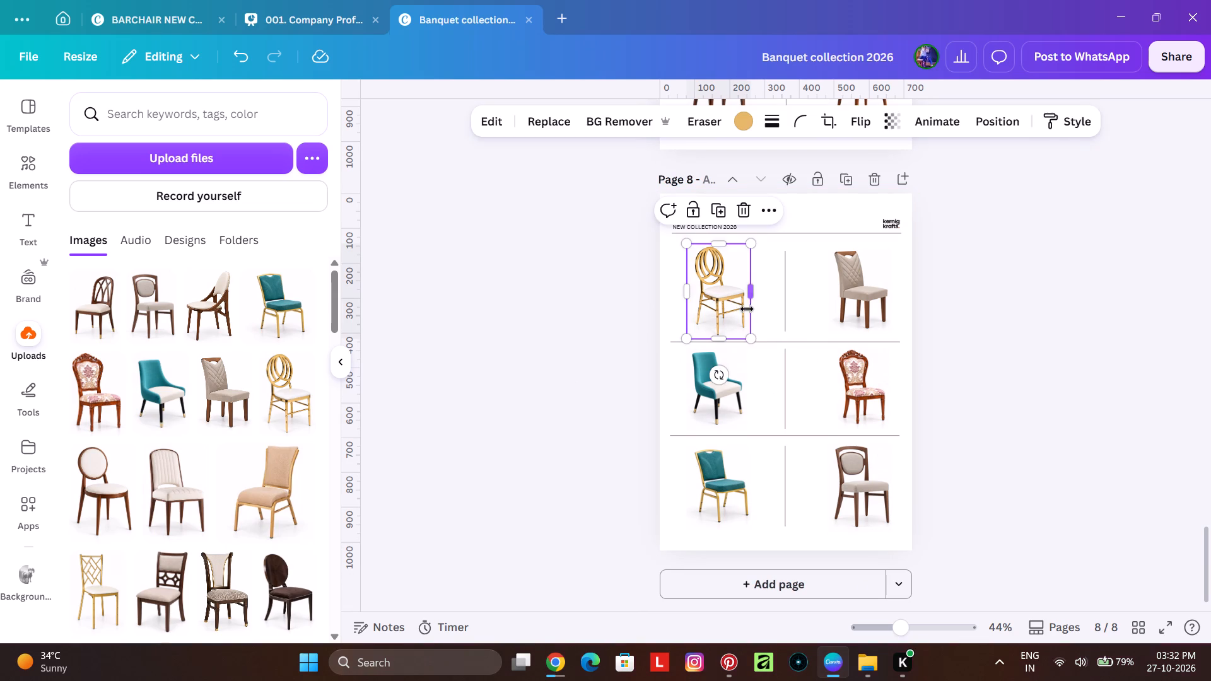
{"action": "left_click", "coordinate": [728, 392], "text": "shift"}
{"action": "left_click", "coordinate": [740, 470], "text": "shift"}
{"action": "right_click", "coordinate": [741, 408]}
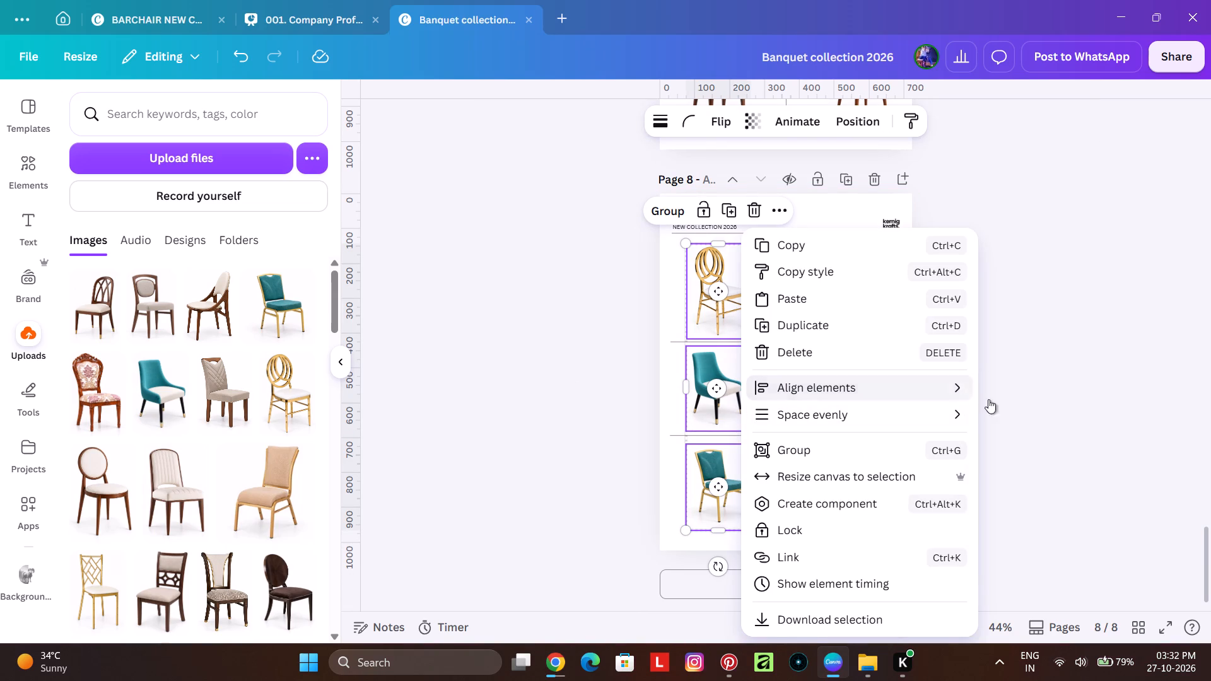
{"action": "left_click", "coordinate": [1028, 413]}
{"action": "left_click", "coordinate": [1022, 334]}
Align the three right-column chairs on page 8 with one another using the Center alignment.
{"action": "left_click", "coordinate": [874, 308]}
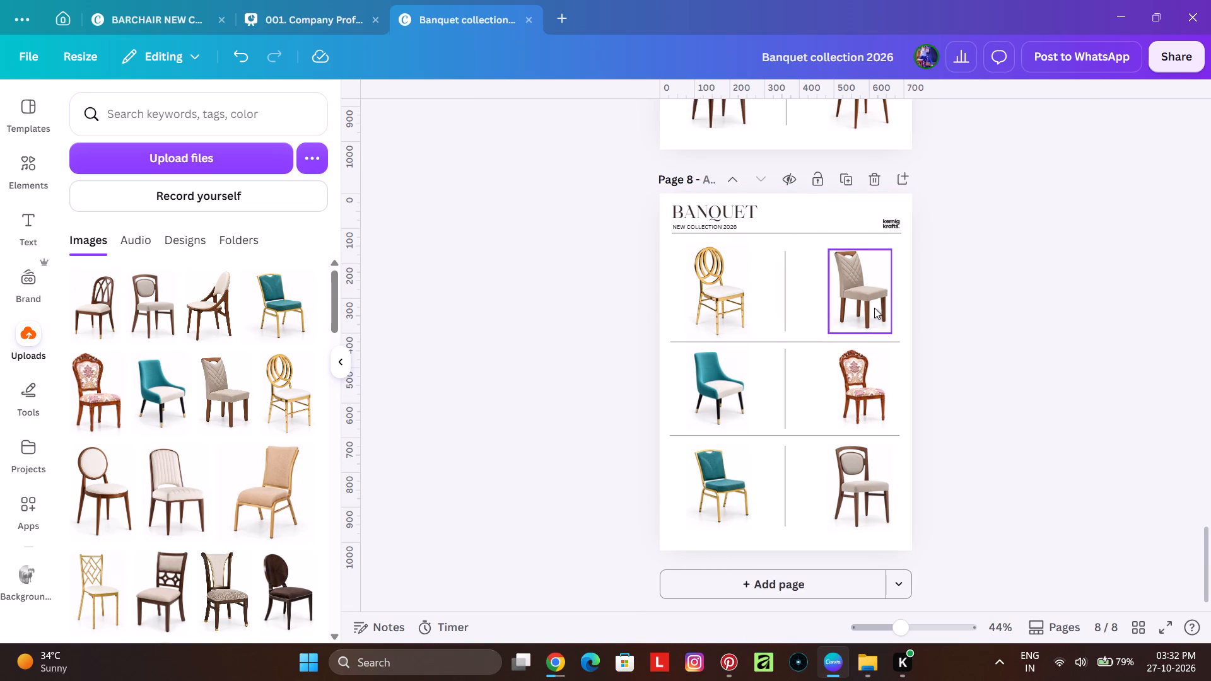
{"action": "left_click", "coordinate": [871, 392], "text": "shift"}
{"action": "left_click", "coordinate": [867, 481], "text": "shift"}
{"action": "right_click", "coordinate": [861, 409]}
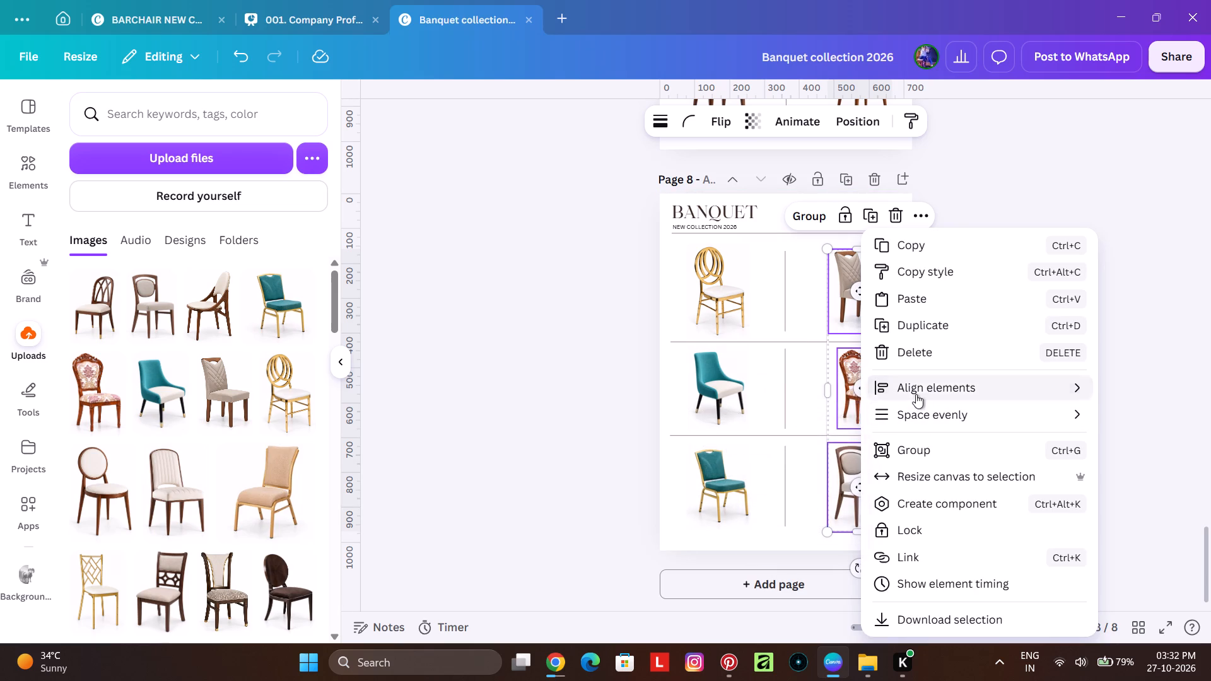
{"action": "left_click", "coordinate": [801, 410]}
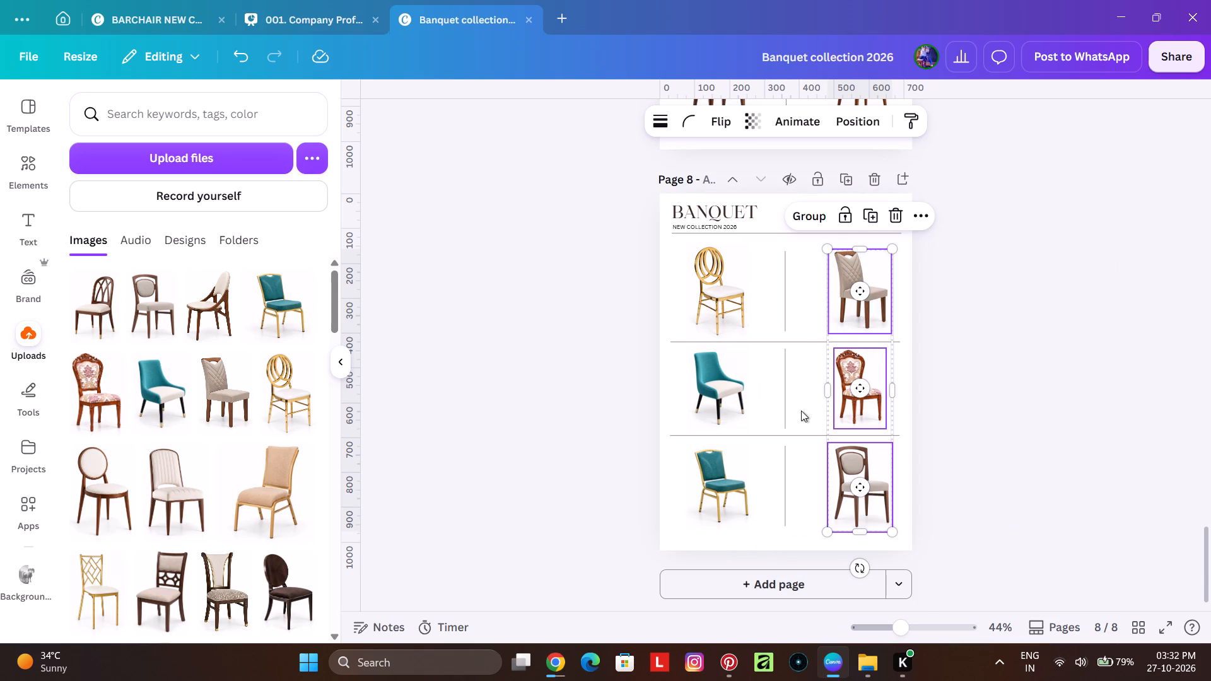
{"action": "left_click", "coordinate": [1023, 395]}
Nudge the three left-column chairs on page 8 together slightly to the left.
{"action": "left_click", "coordinate": [751, 312]}
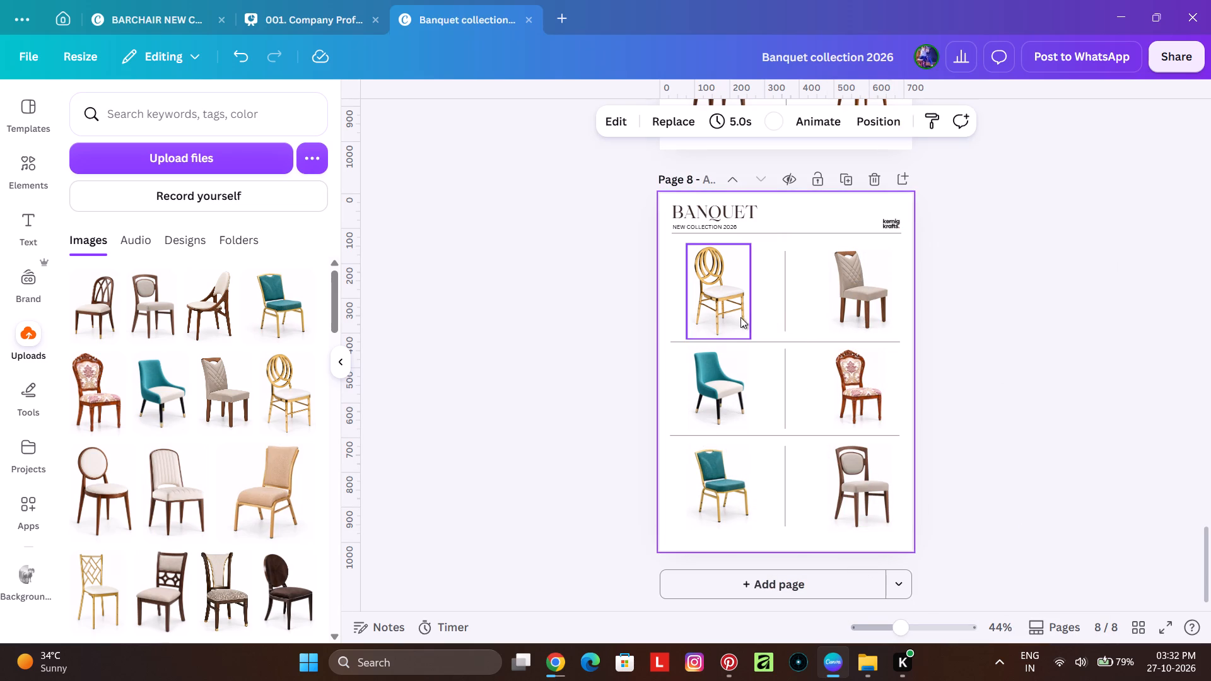
{"action": "left_click", "coordinate": [732, 308]}
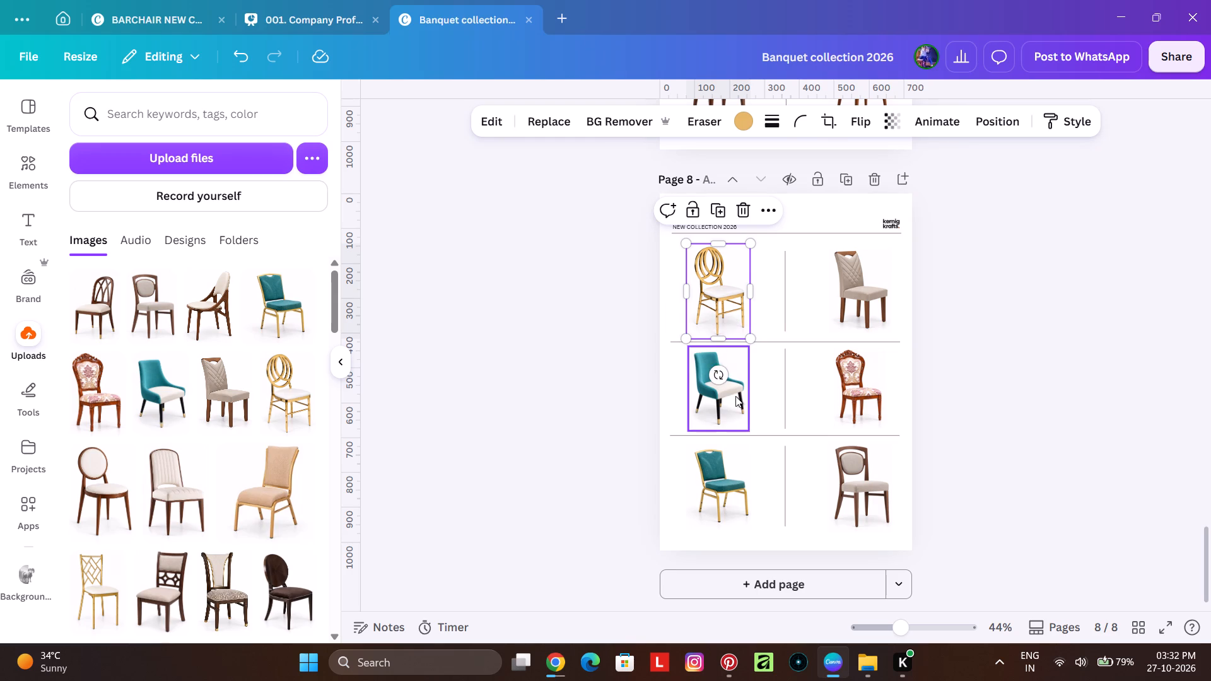
{"action": "left_click", "coordinate": [735, 396], "text": "shift"}
{"action": "left_click", "coordinate": [748, 472], "text": "shift"}
{"action": "key", "text": "Left"}
{"action": "key", "text": "Left"}
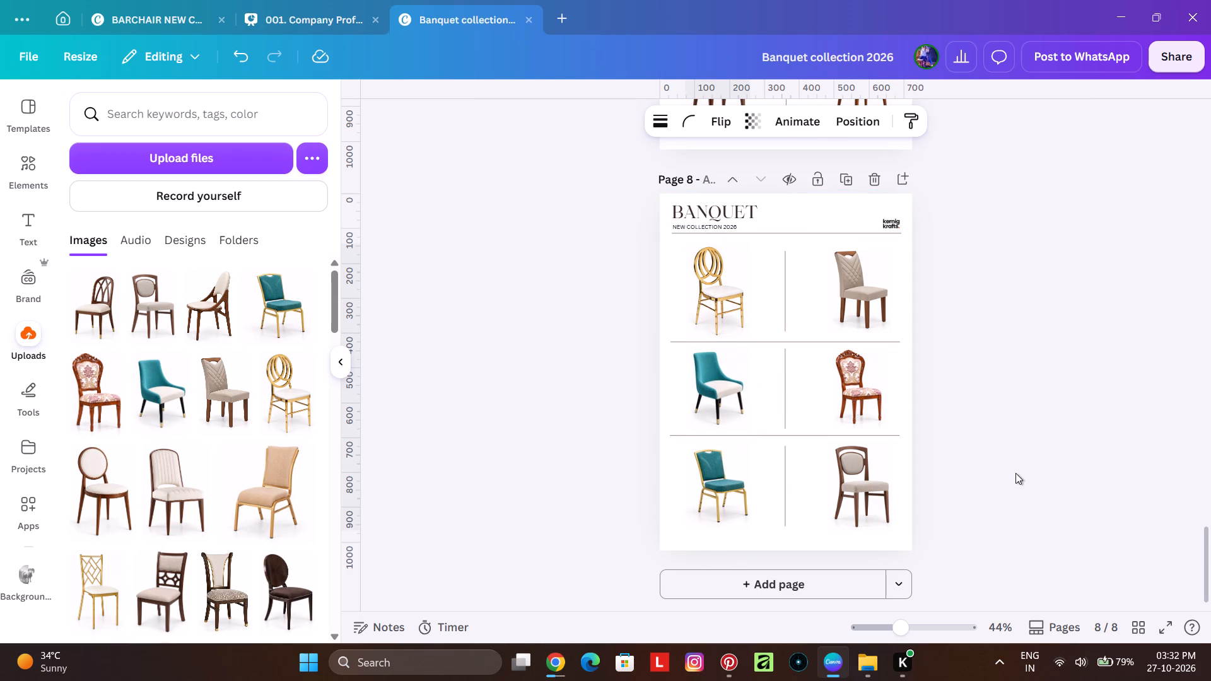
{"action": "key", "text": "Left"}
{"action": "key", "text": "Left"}
{"action": "key", "text": "Right"}
{"action": "left_click", "coordinate": [1029, 418]}
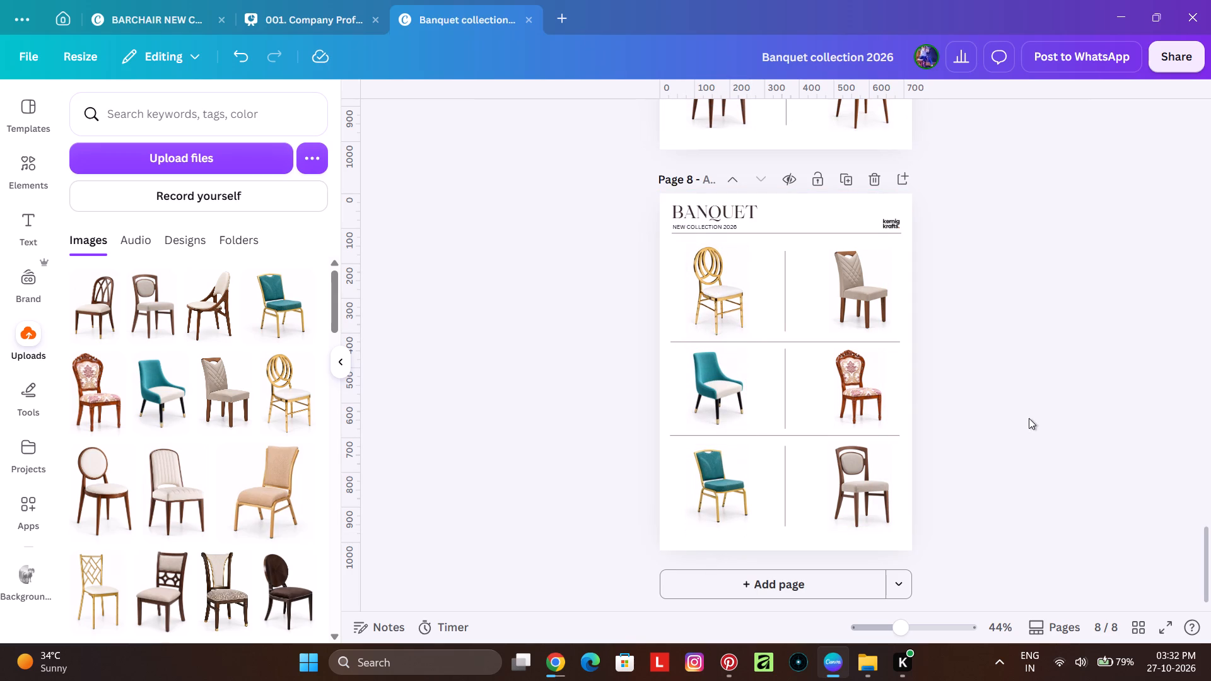
Group the six chairs and divider lines on page 8 and centre the group horizontally on the page.
{"action": "left_click_drag", "start_coordinate": [614, 303], "coordinate": [992, 516]}
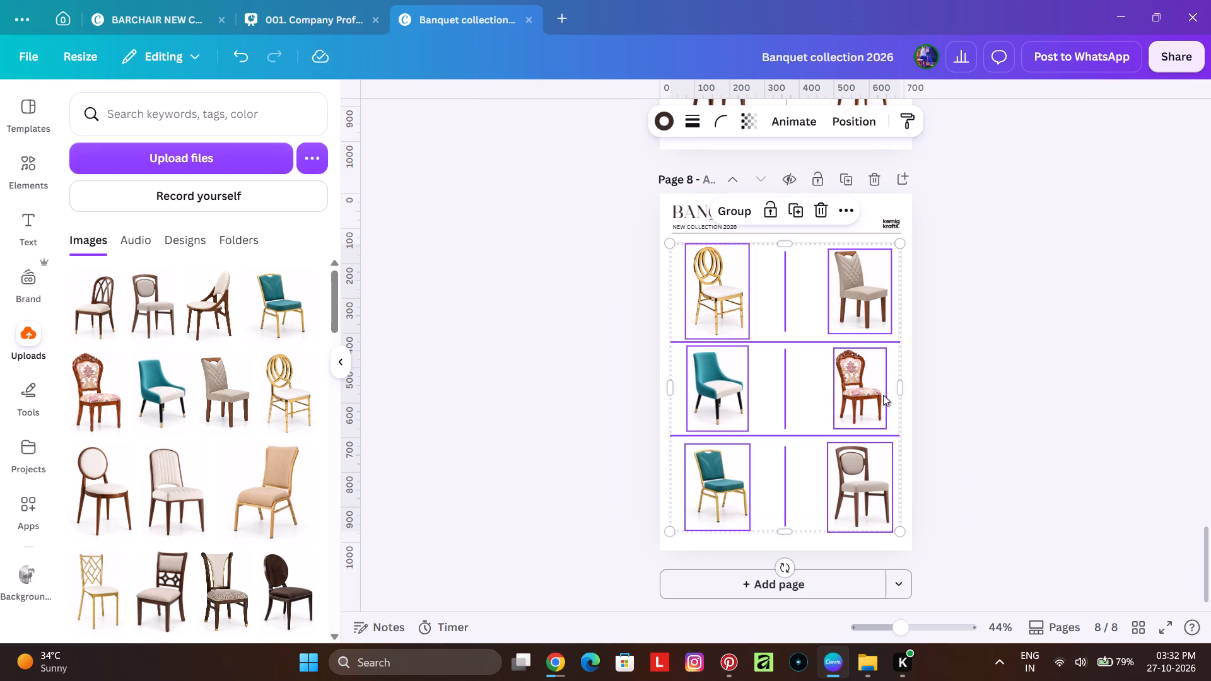
{"action": "right_click", "coordinate": [855, 306]}
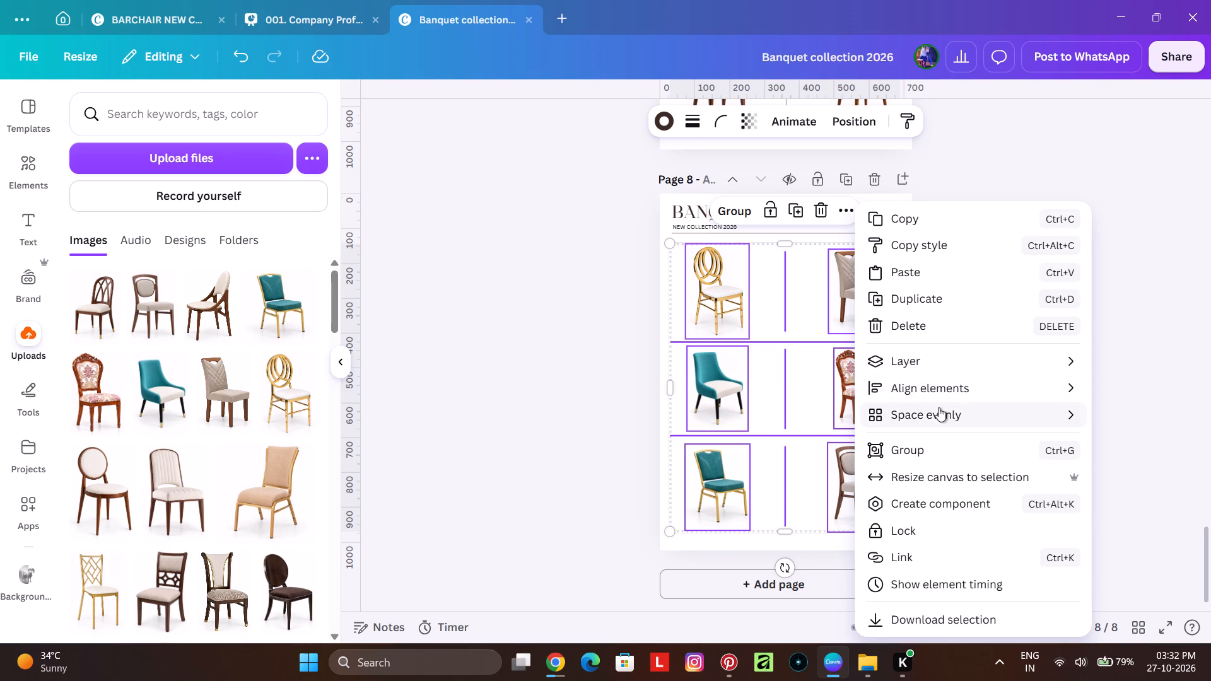
{"action": "left_click", "coordinate": [935, 449]}
{"action": "left_click", "coordinate": [1022, 356]}
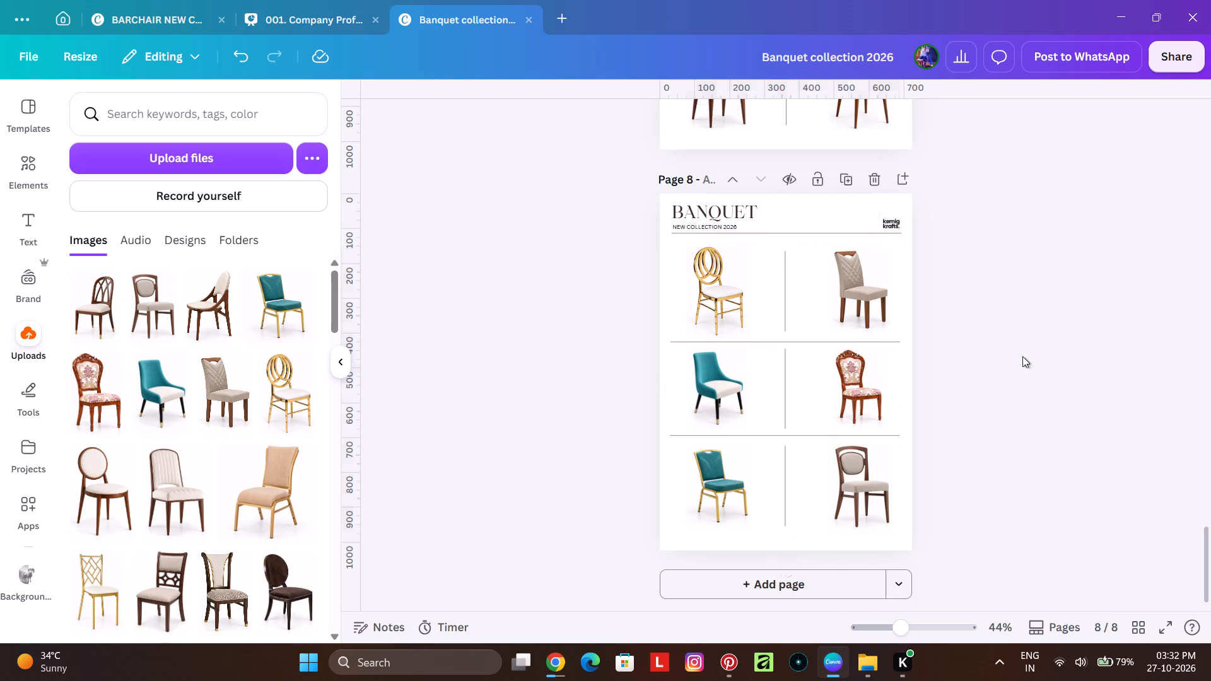
{"action": "left_click", "coordinate": [744, 378]}
{"action": "right_click", "coordinate": [761, 378]}
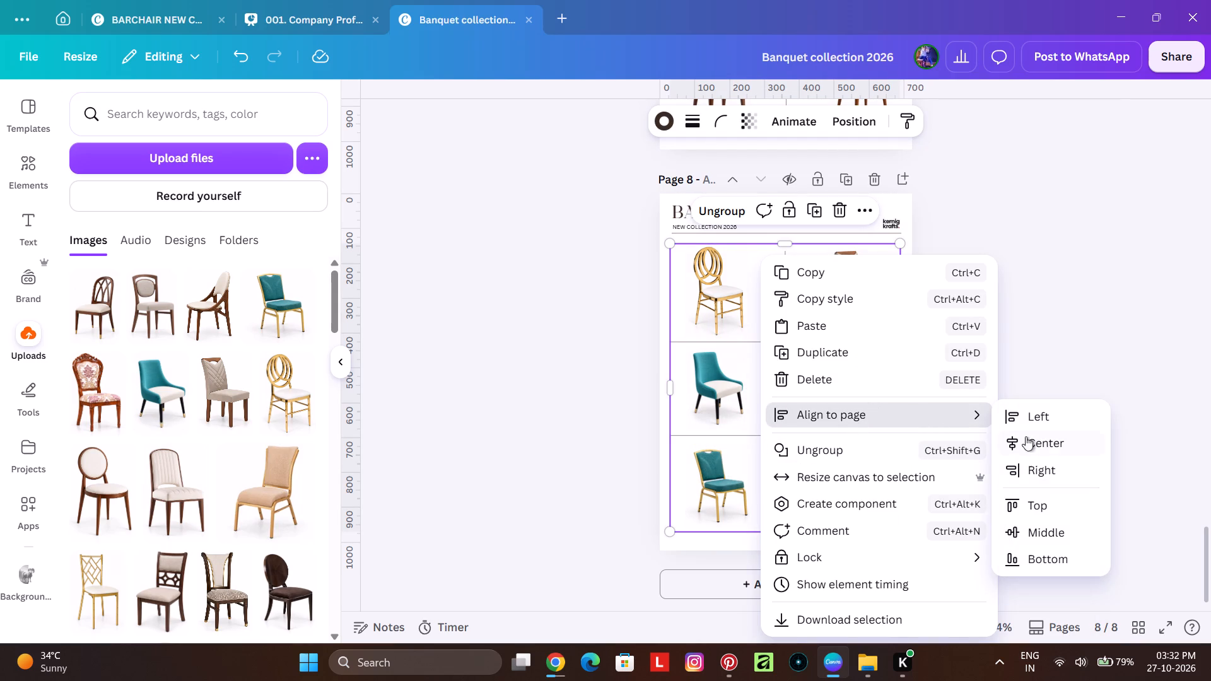
{"action": "left_click", "coordinate": [1037, 448]}
{"action": "left_click", "coordinate": [1097, 357]}
Review the chair layouts across the whole catalogue at a reduced zoom, from page 8 back to the cover.
{"action": "scroll", "coordinate": [1096, 356], "scroll_direction": "down", "scroll_amount": 2, "text": "ctrl"}
{"action": "scroll", "coordinate": [1036, 347], "scroll_direction": "down", "scroll_amount": 2, "text": "ctrl"}
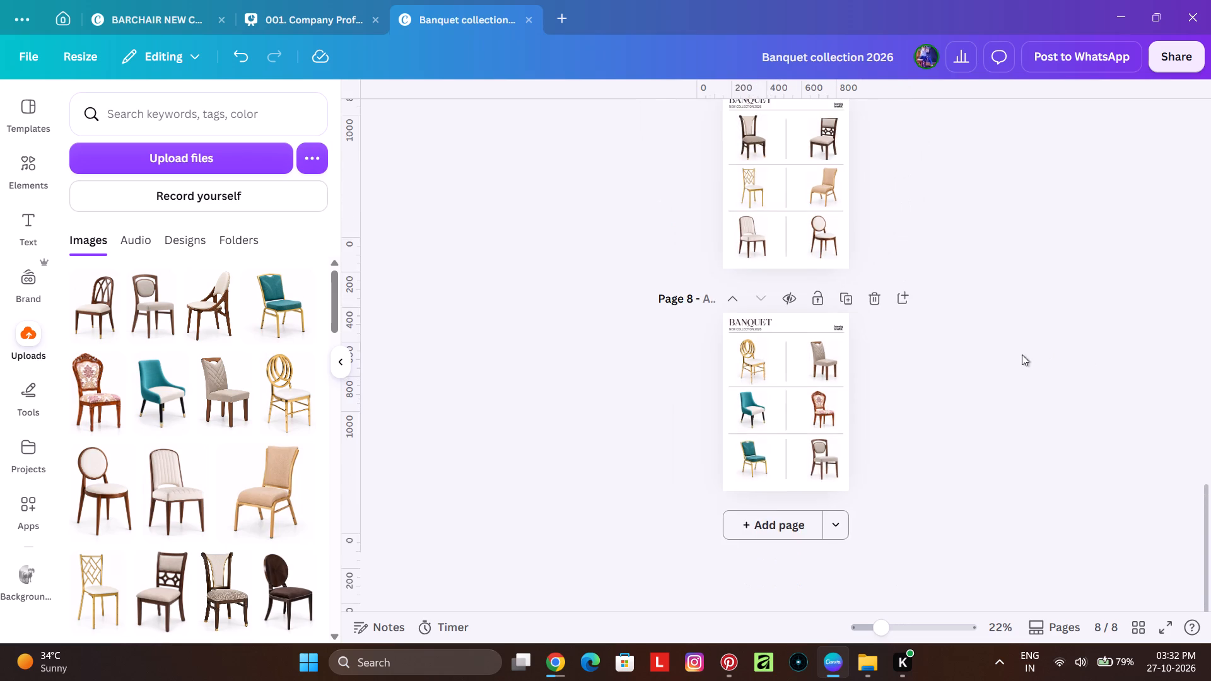
{"action": "scroll", "coordinate": [1001, 455], "scroll_direction": "up", "scroll_amount": 10}
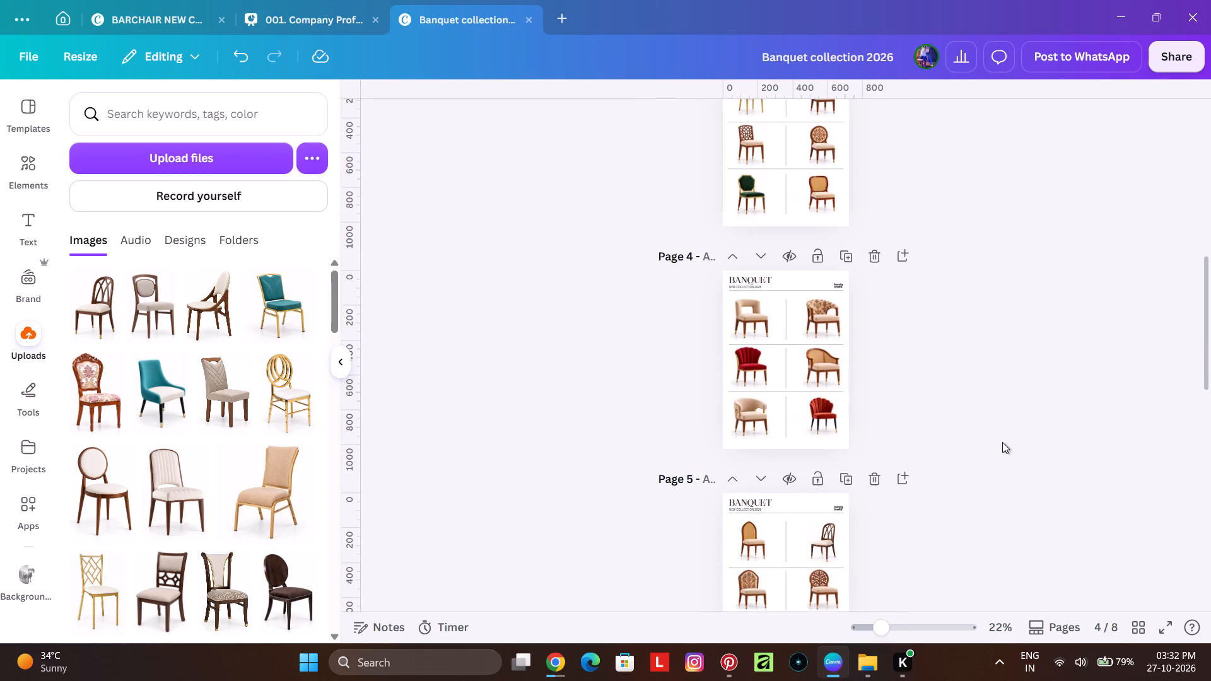
{"action": "scroll", "coordinate": [1002, 442], "scroll_direction": "down", "scroll_amount": 14}
{"action": "scroll", "coordinate": [986, 481], "scroll_direction": "up", "scroll_amount": 10}
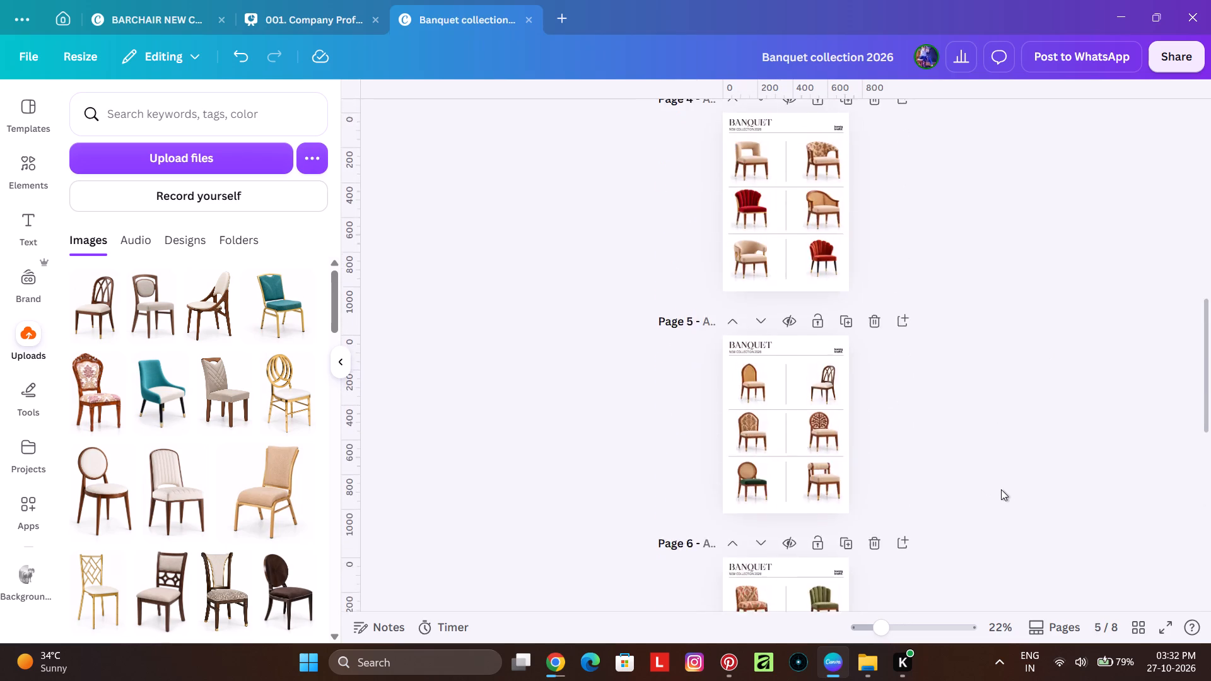
{"action": "scroll", "coordinate": [1001, 489], "scroll_direction": "up", "scroll_amount": 5}
{"action": "scroll", "coordinate": [990, 433], "scroll_direction": "up", "scroll_amount": 7}
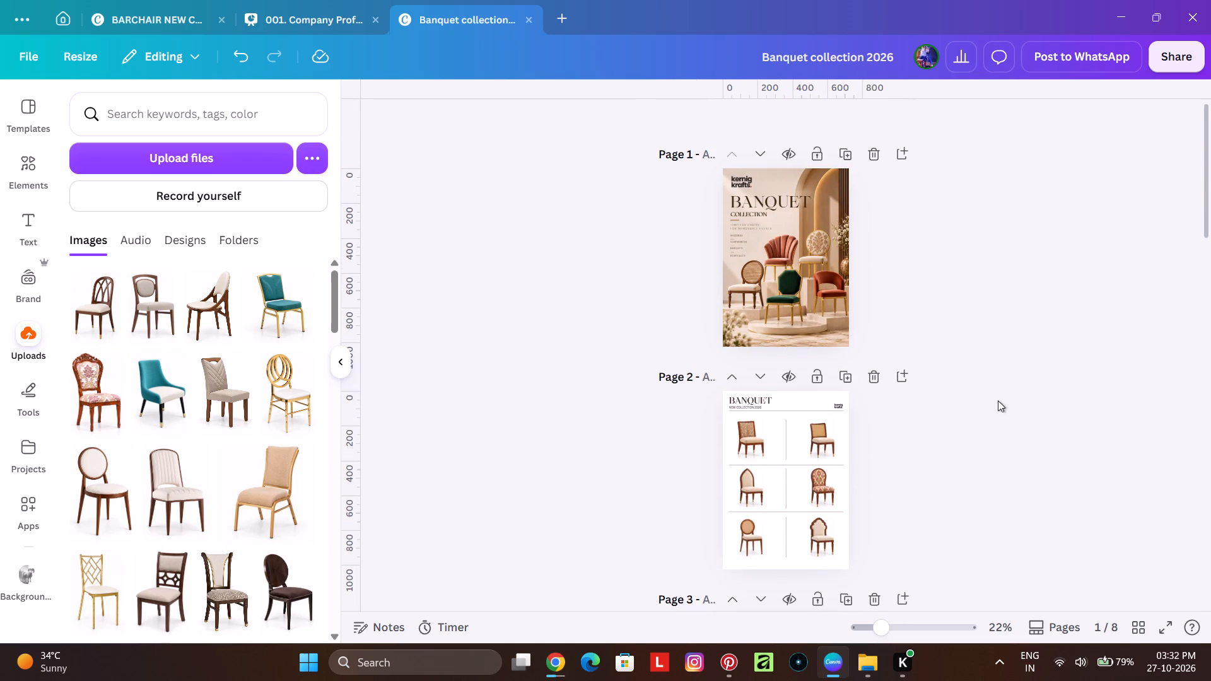